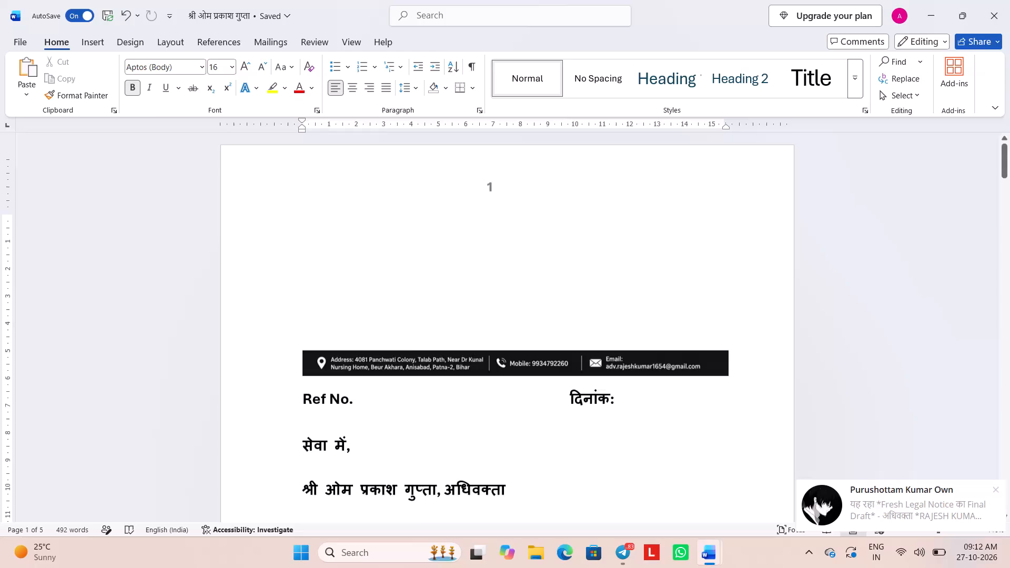
Read through the five-page Hindi legal notice reply, from the advocate's letterhead through the numbered paragraphs to the signature.
scroll(560, 269, "down", 12)
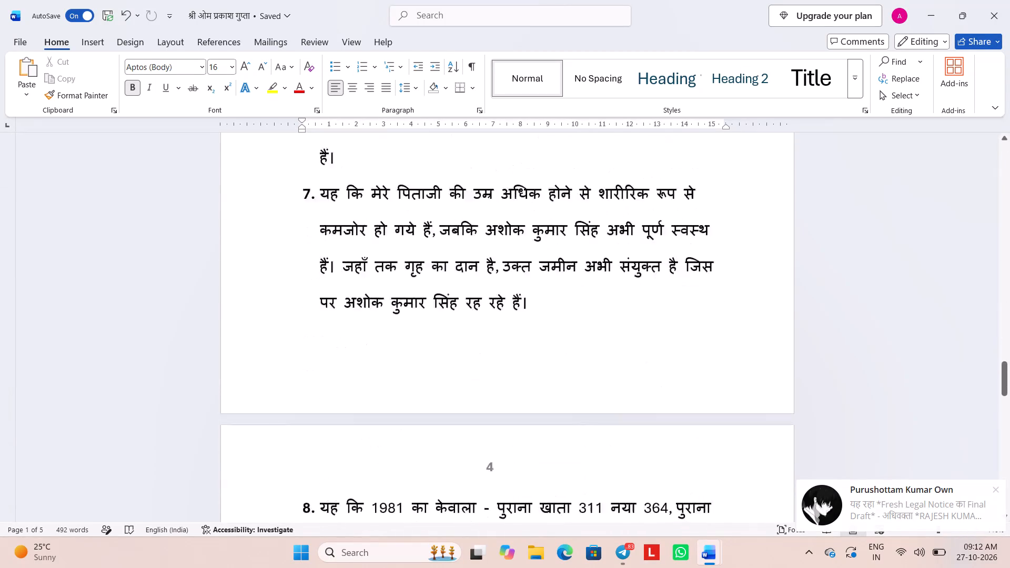
left_click(516, 253)
scroll(516, 253, "down", 12)
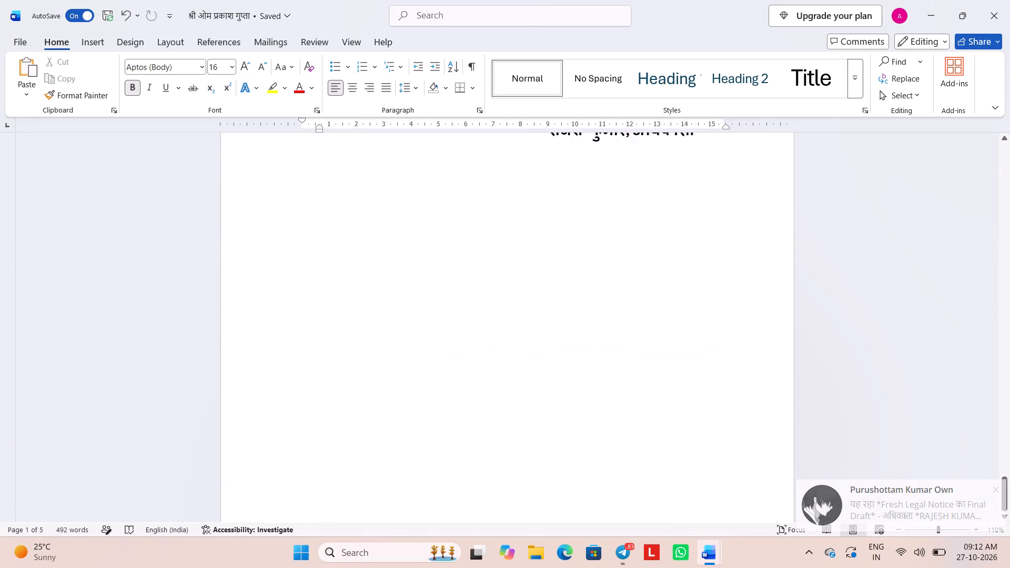
scroll(516, 253, "up", 15)
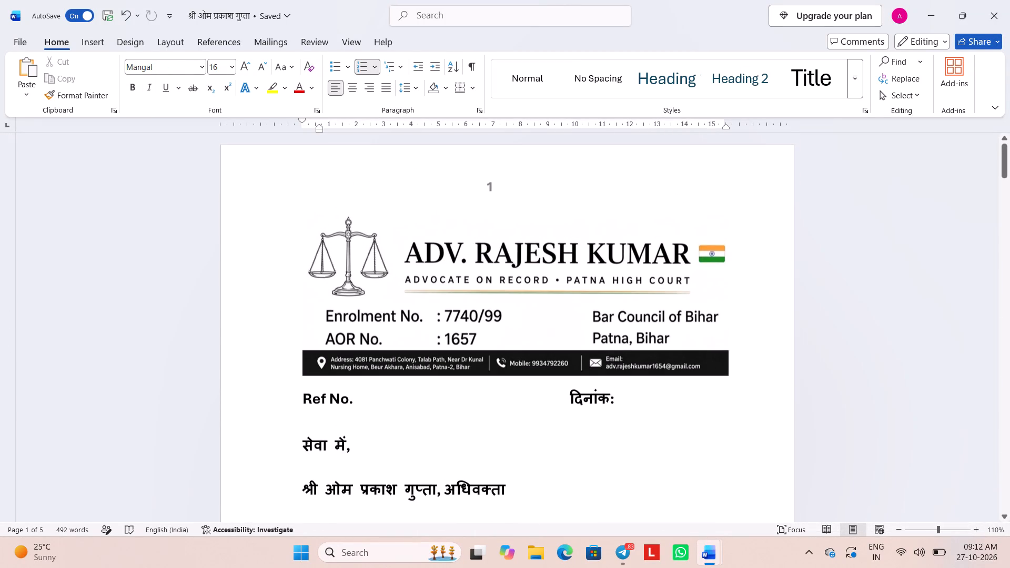
scroll(437, 273, "down", 1)
left_click(437, 273)
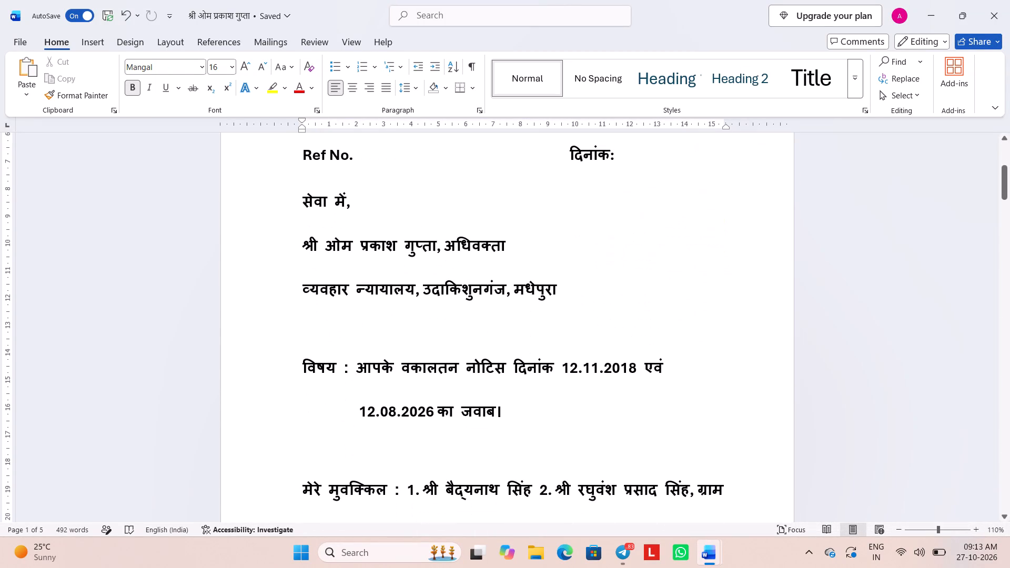
scroll(437, 273, "down", 6)
left_click(426, 293)
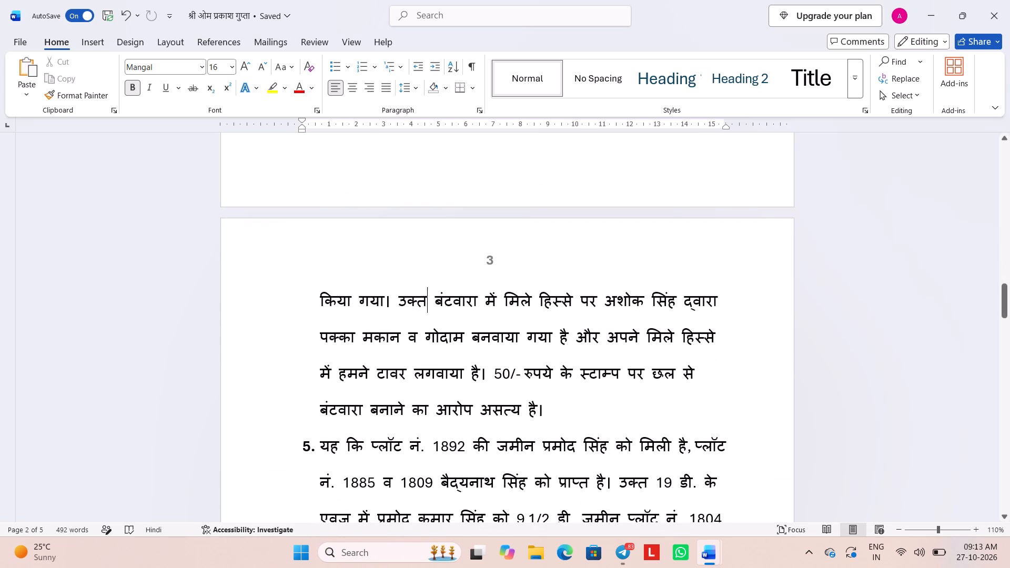
scroll(426, 293, "up", 11)
scroll(426, 293, "down", 1)
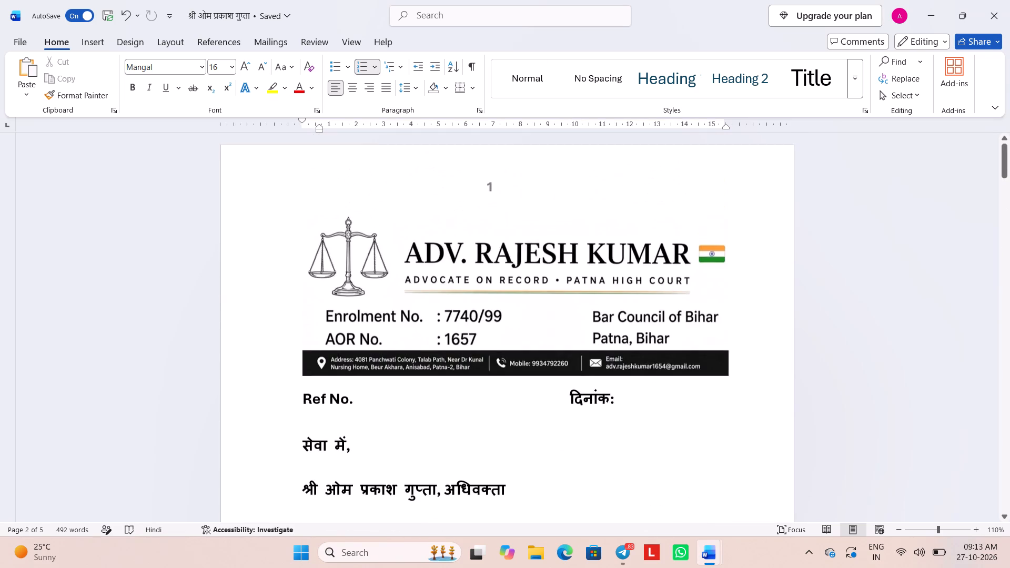
scroll(426, 293, "down", 1)
scroll(426, 293, "up", 5)
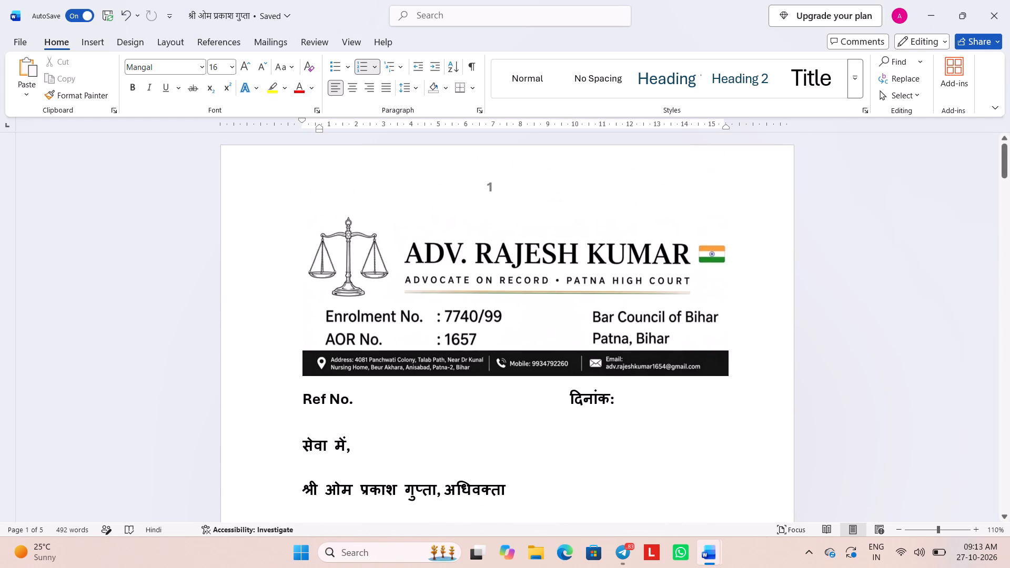
Copy the entire contents of the legal notice reply, including the letterhead.
key("ctrl+a")
key("ctrl+c")
key("ctrl+c")
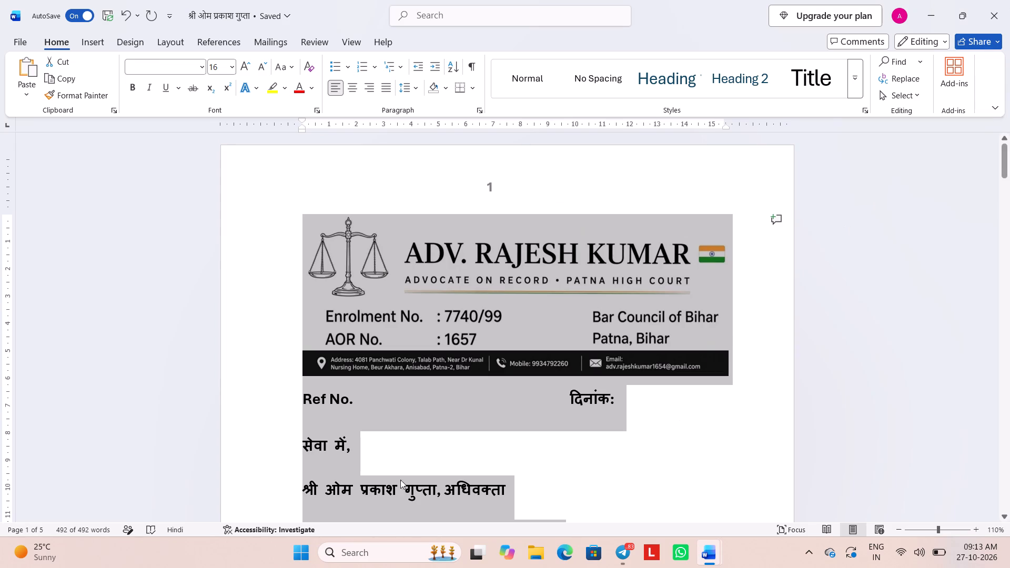
Create a new blank document and paste the copied legal notice reply with its letterhead into it.
left_click(289, 567)
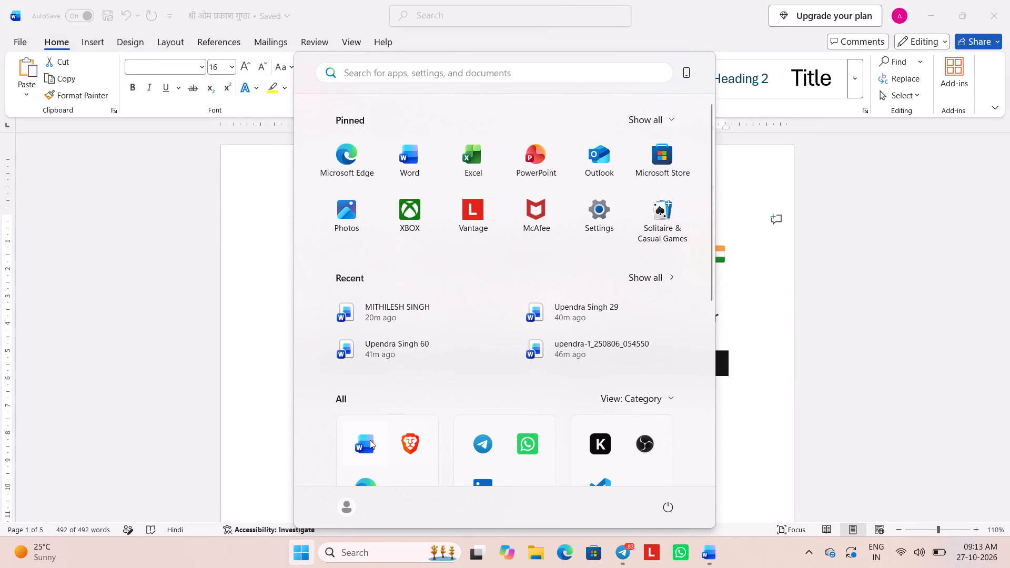
left_click(370, 440)
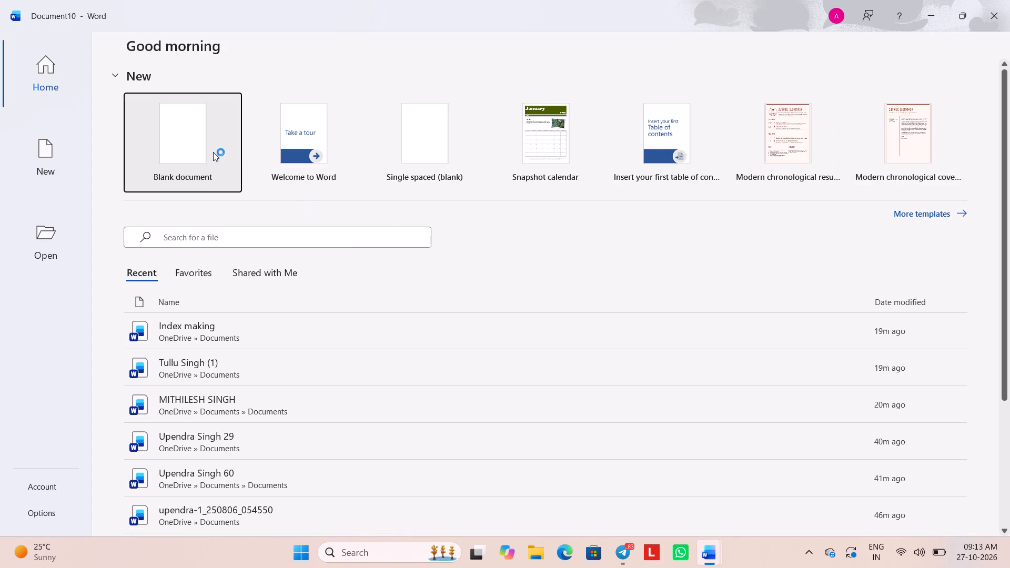
left_click(213, 152)
key("BackSpace")
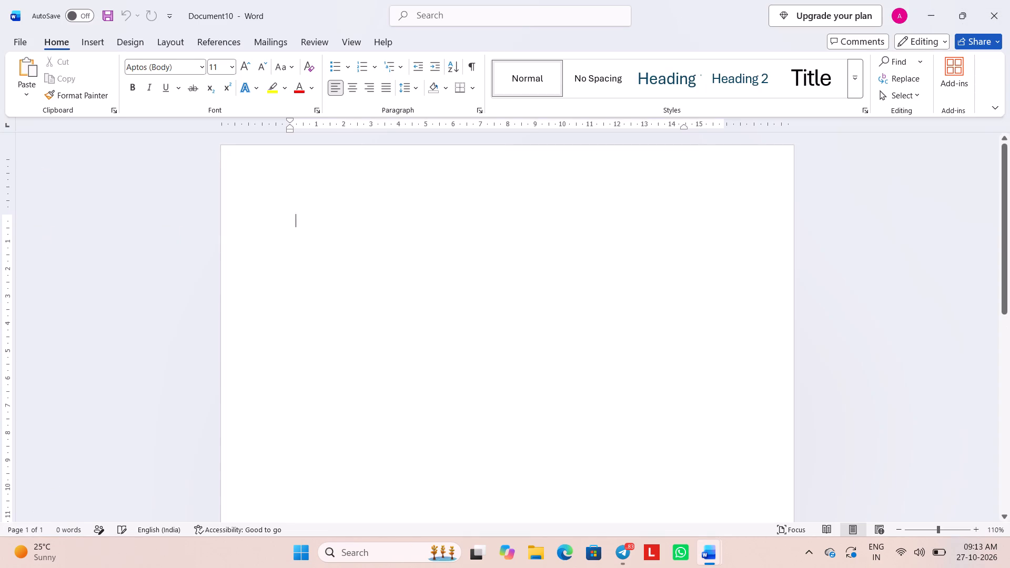
key("ctrl+v")
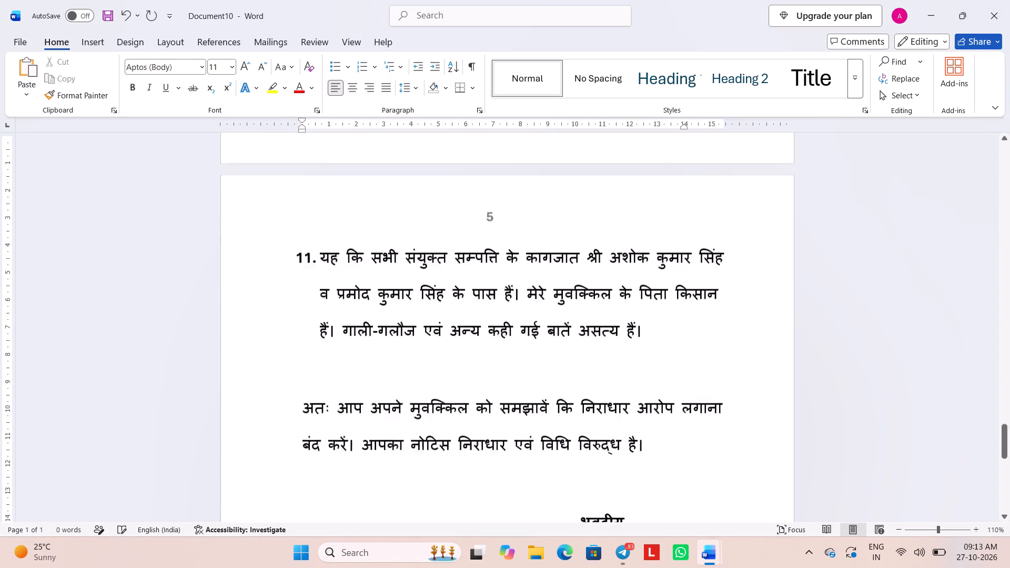
scroll(540, 284, "up", 20)
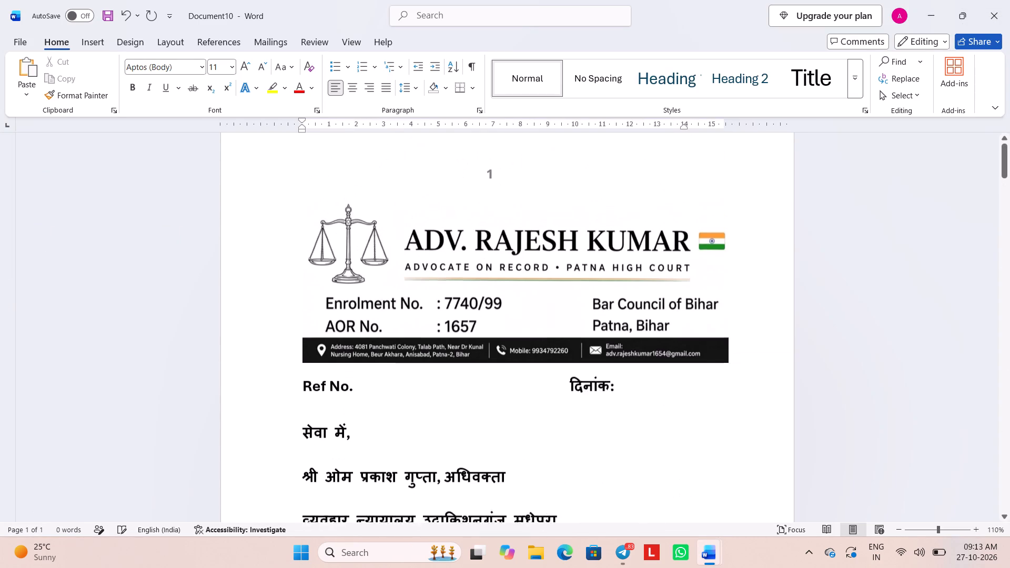
scroll(540, 284, "down", 1)
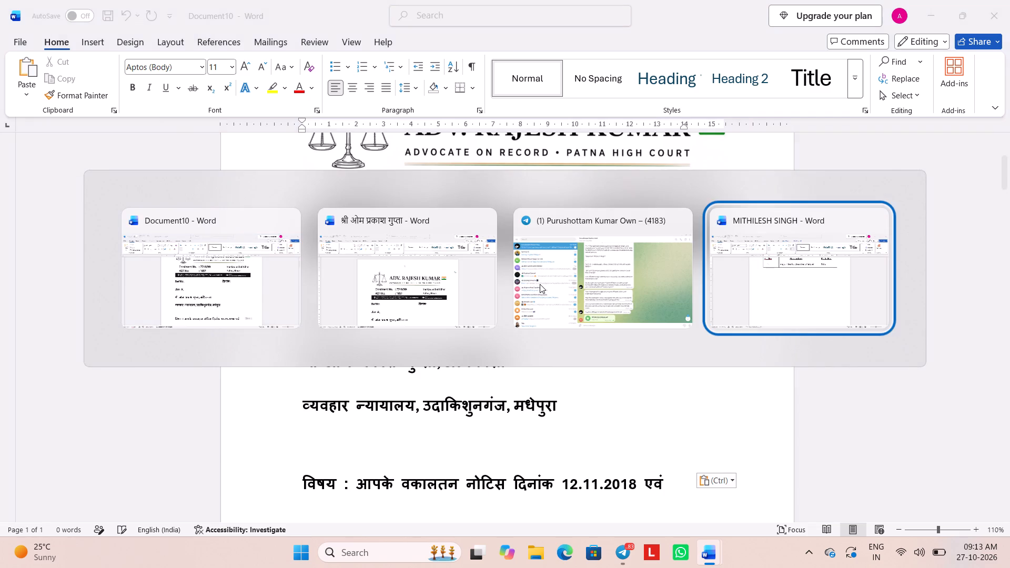
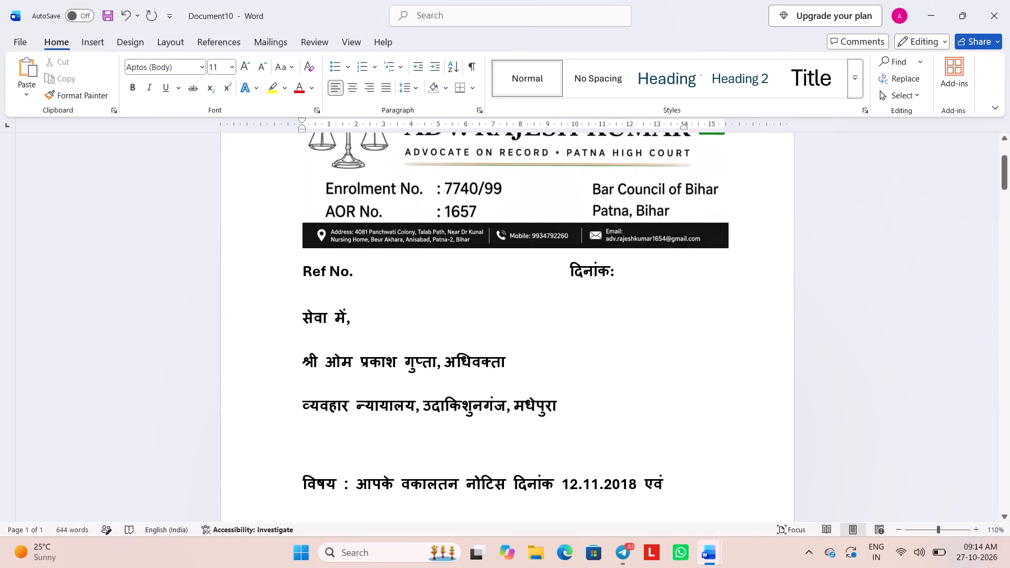
Replace the old reply's text below the Ref No. and date line, from "सेवा में," to the end, with the copied notice text.
left_click_drag(302, 305, 499, 567)
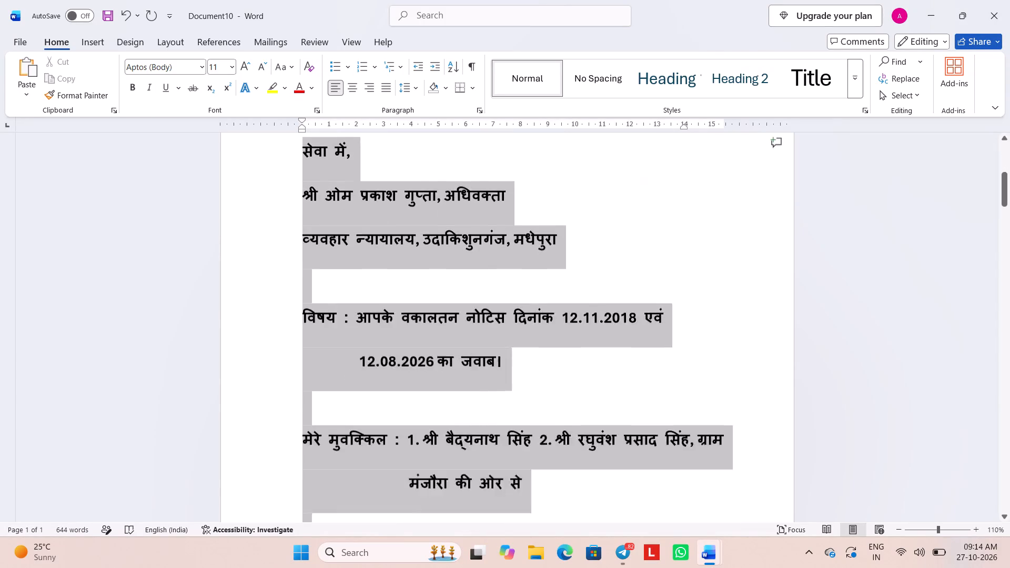
left_click_drag(499, 567, 731, 567)
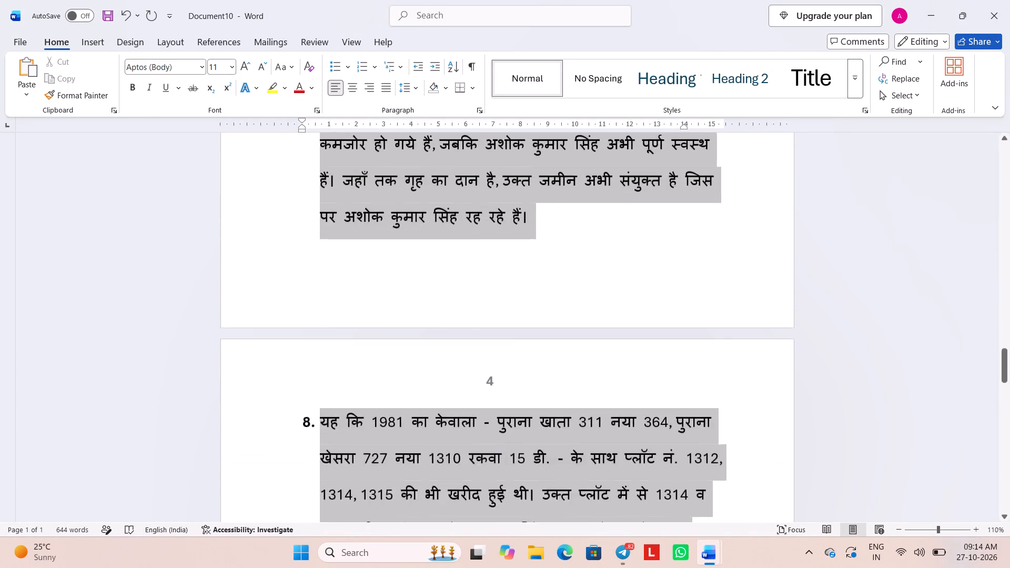
left_click_drag(731, 567, 946, 567)
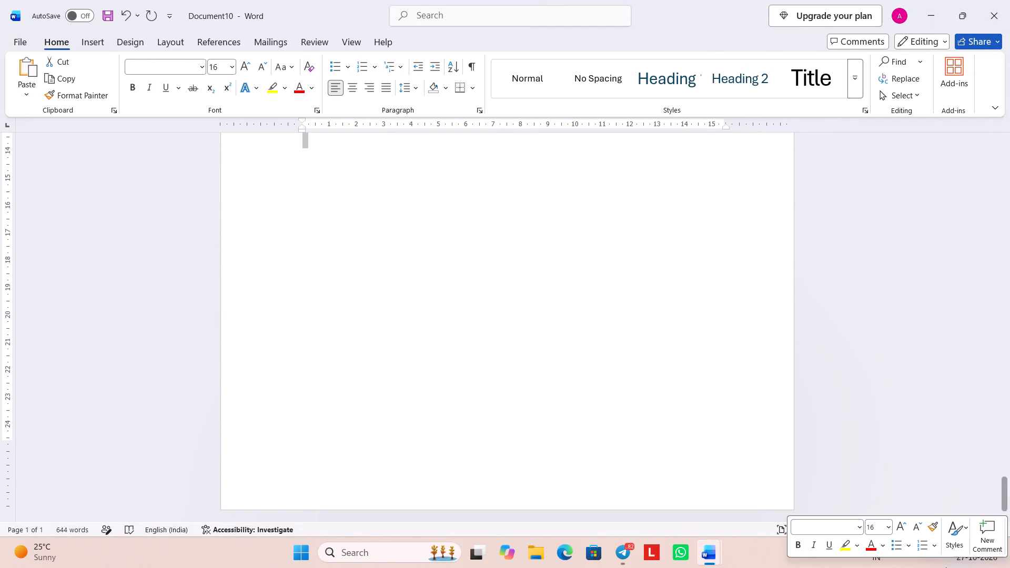
key("ctrl+v")
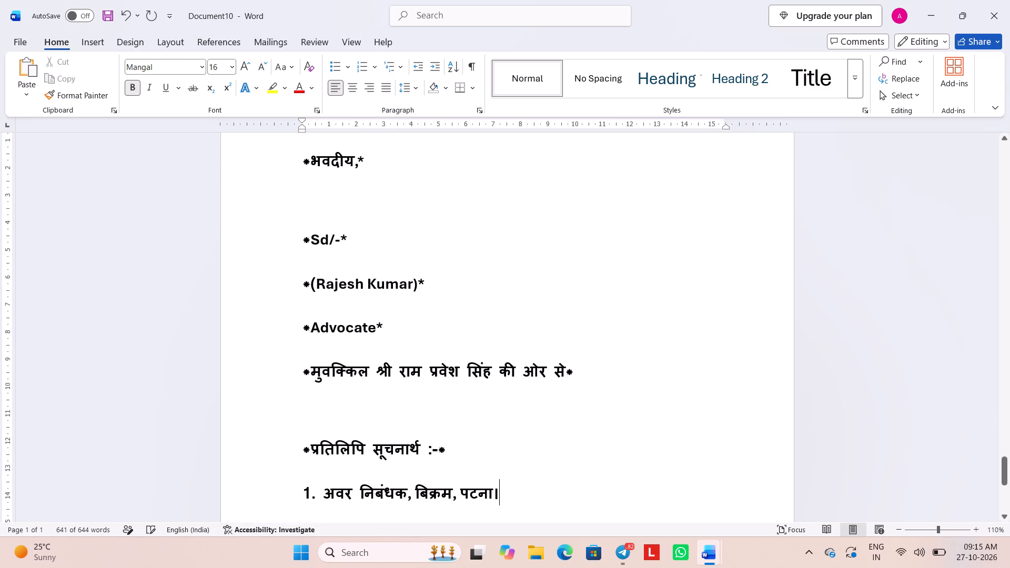
left_click(125, 18)
scroll(428, 321, "up", 6)
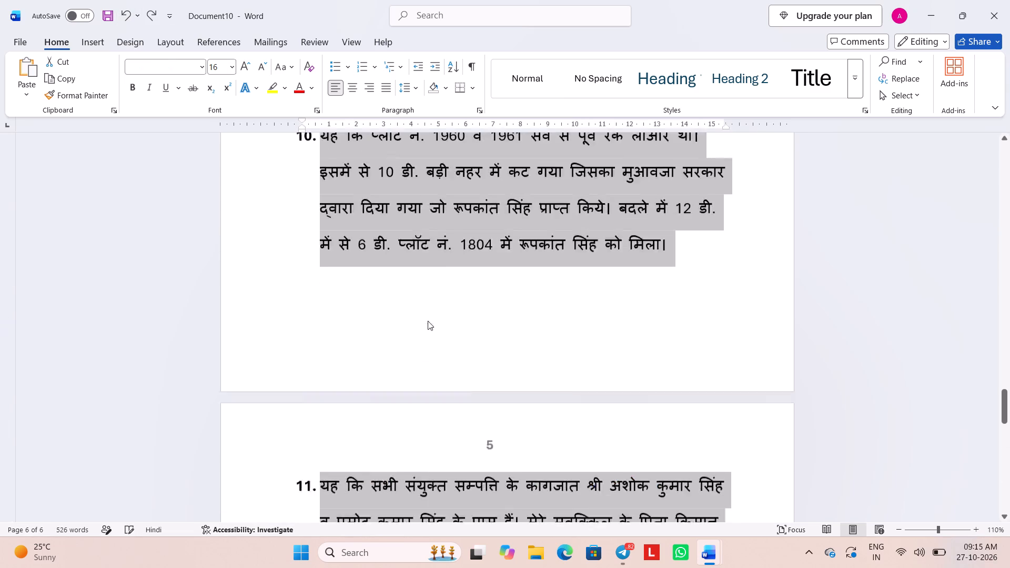
scroll(428, 321, "up", 6)
key("ctrl+v")
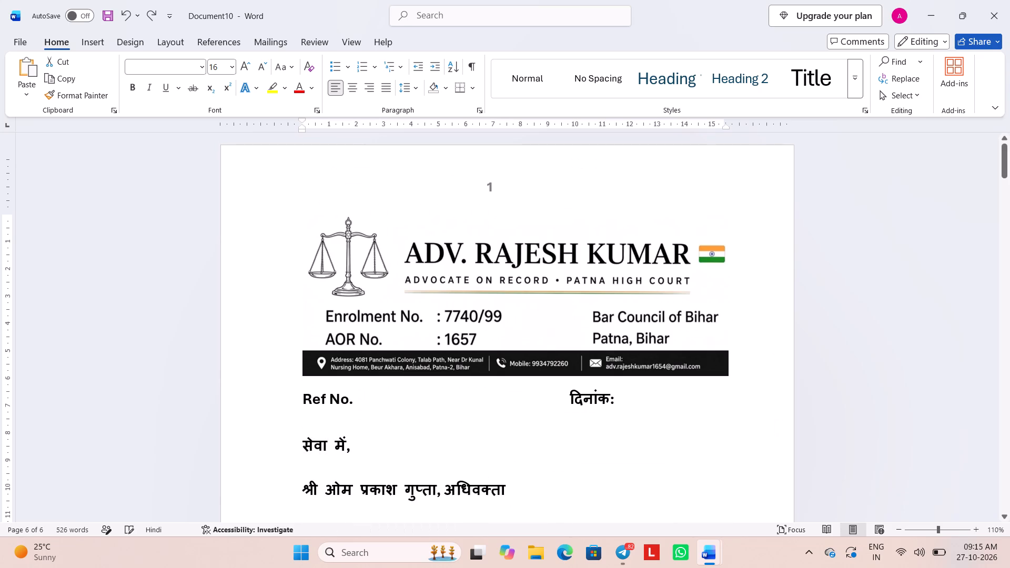
Select the pasted notice text from its last line, "1. अवर निबंधक, बिक्रम, पटना।", back towards its beginning.
scroll(393, 309, "down", 1)
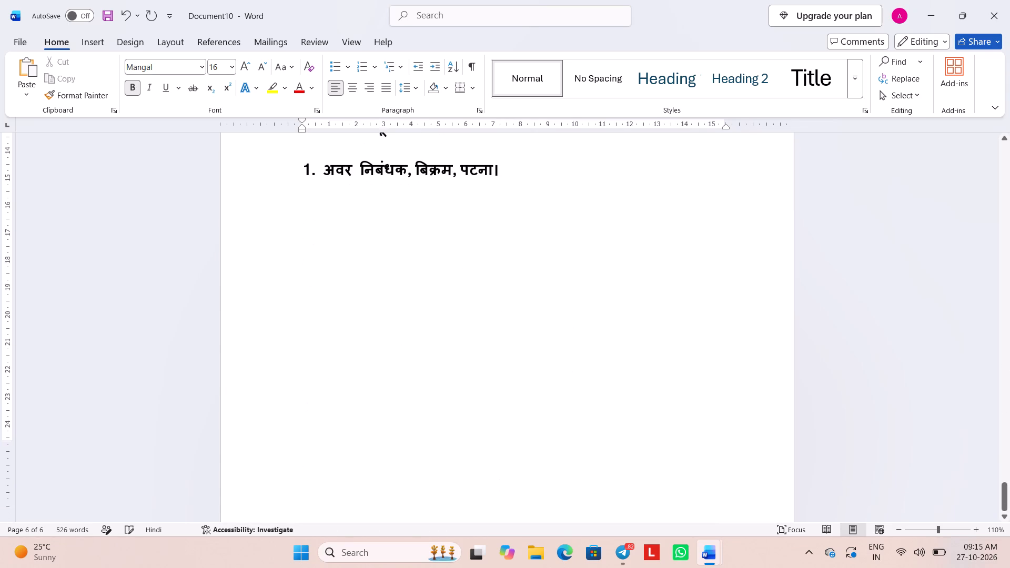
scroll(393, 309, "down", 1)
left_click_drag(571, 177, 302, 0)
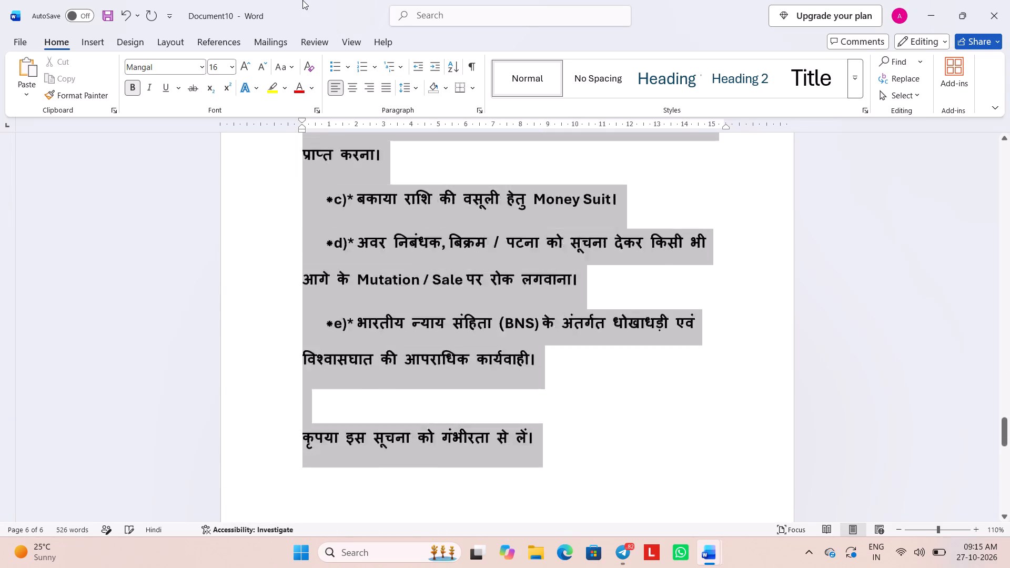
Remove bold formatting from the entire text of the notice below the letterhead.
left_click_drag(302, 0, 296, 1)
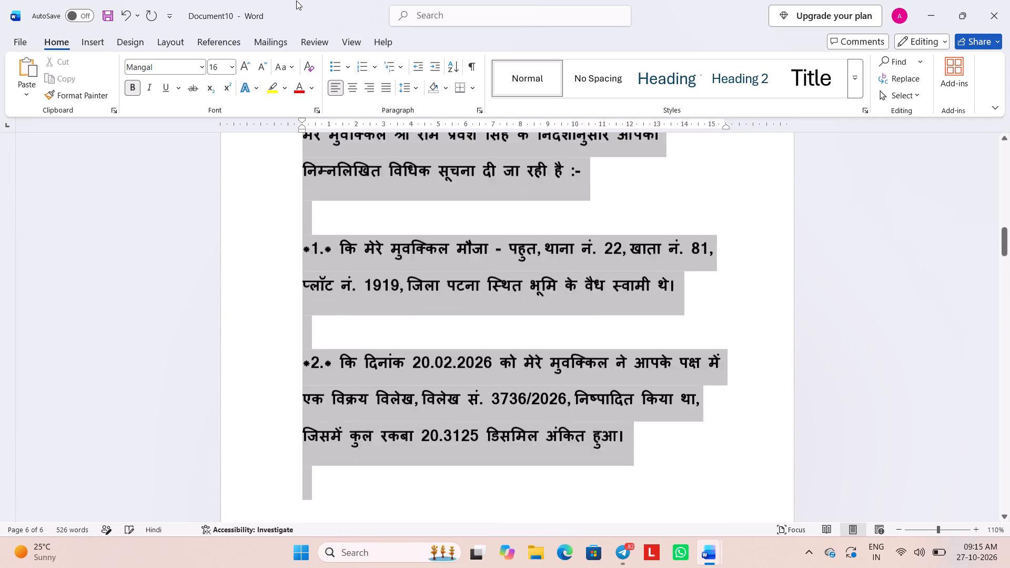
left_click_drag(296, 1, 247, 413)
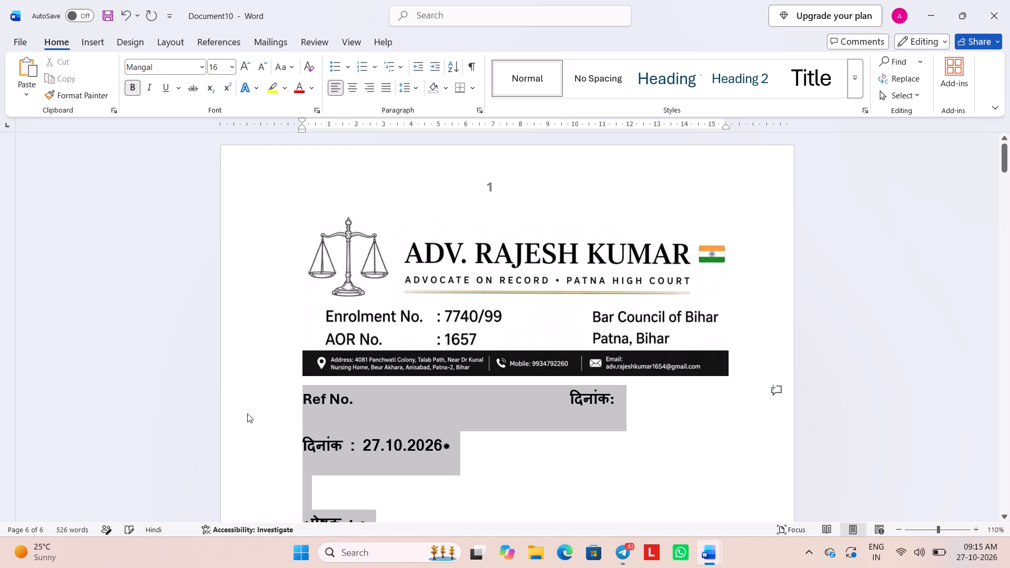
left_click_drag(247, 413, 247, 412)
left_click(137, 89)
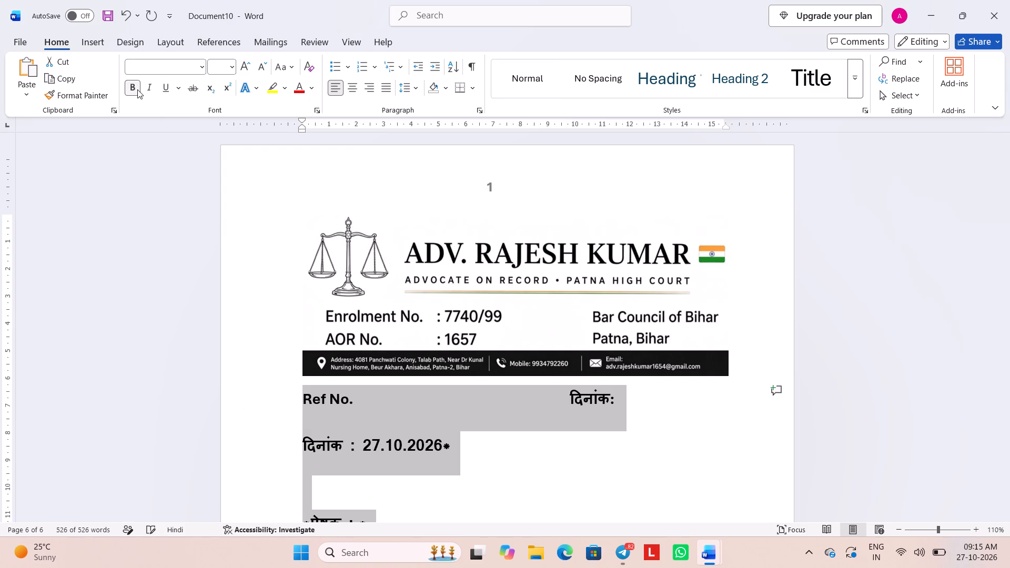
left_click(137, 89)
left_click(137, 89)
left_click(476, 468)
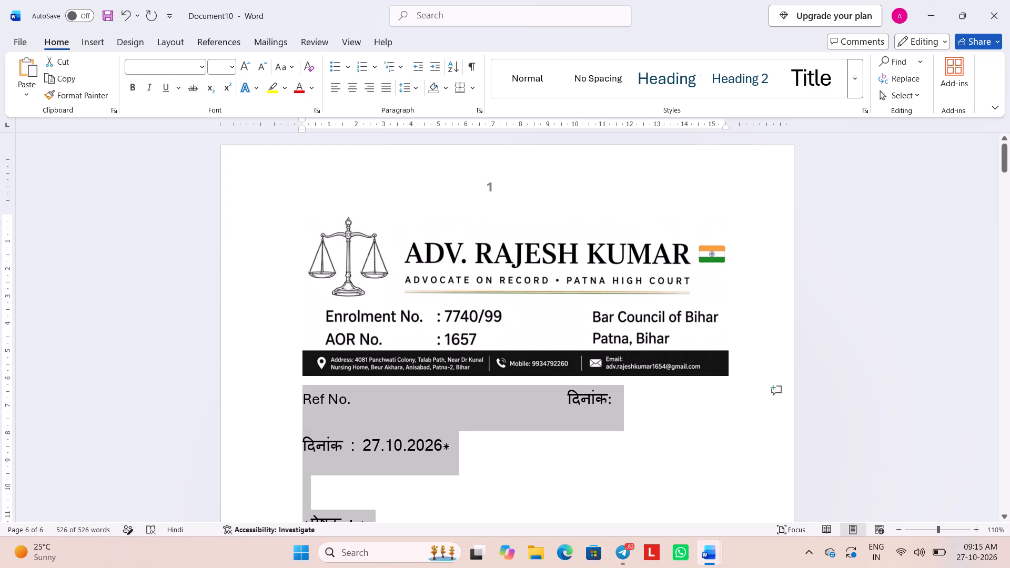
Move the date 27.10.2026 from its separate line to follow the "दिनांक:" label on the Ref No. line.
scroll(476, 468, "down", 1)
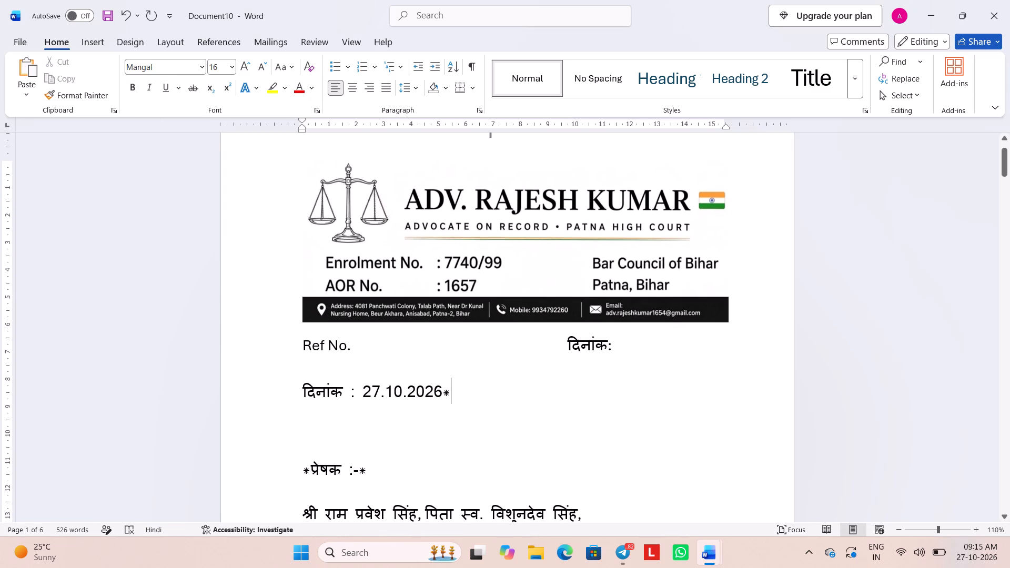
left_click_drag(440, 395, 365, 394)
left_click_drag(365, 394, 491, 409)
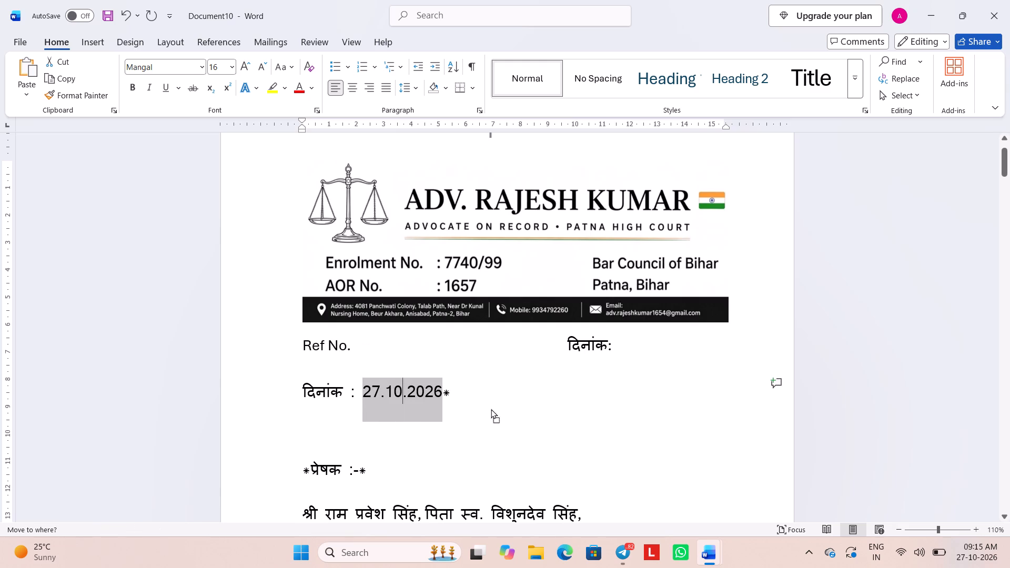
left_click_drag(491, 409, 652, 338)
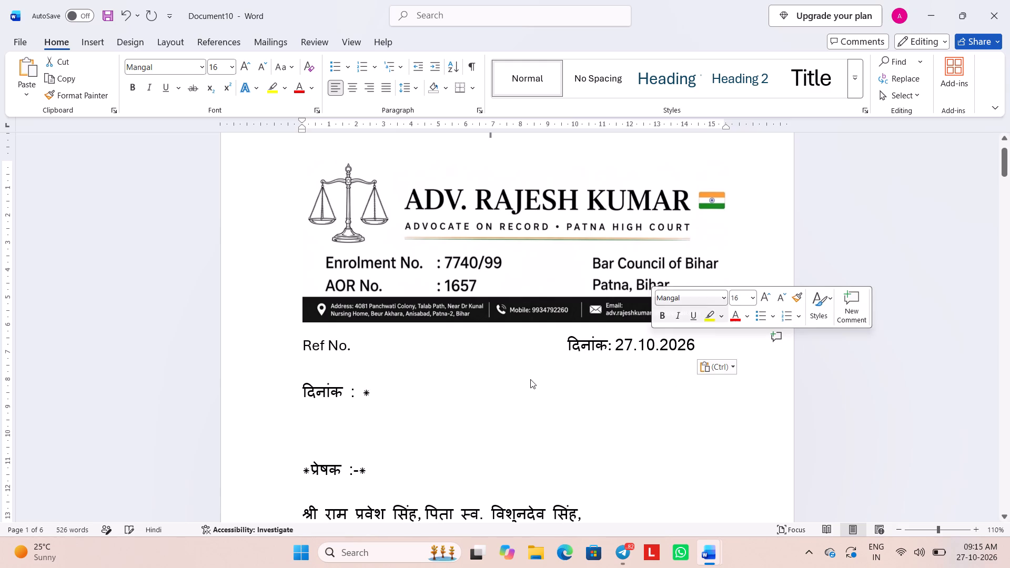
Delete the leftover दिनांक line, the blank line below it and the asterisk before the प्रेषक heading.
left_click_drag(310, 475, 296, 391)
key("BackSpace")
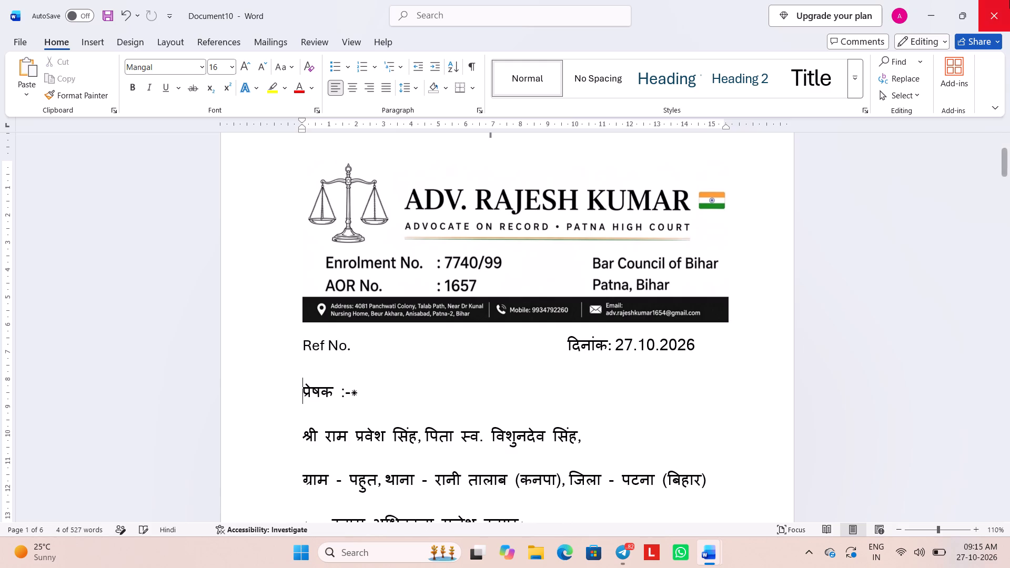
Replace all asterisks (*) in the document with nothing, using Find and Replace.
left_click(914, 71)
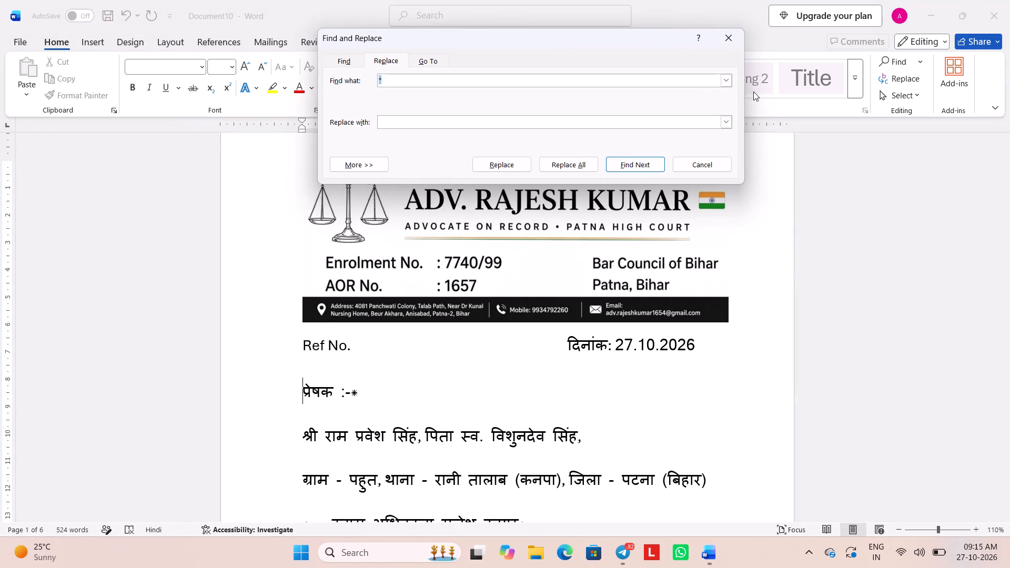
left_click(585, 167)
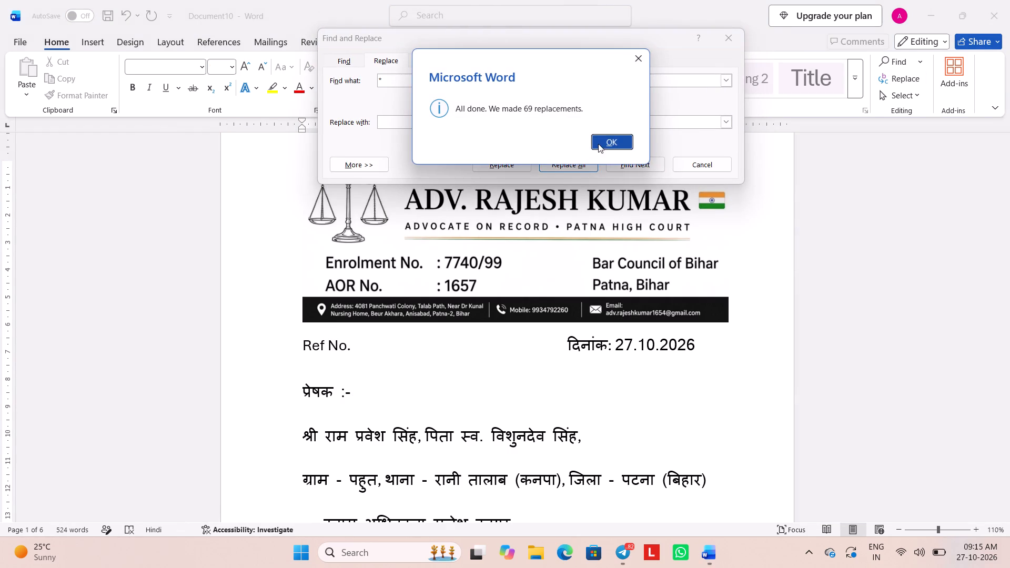
left_click(600, 141)
left_click(689, 164)
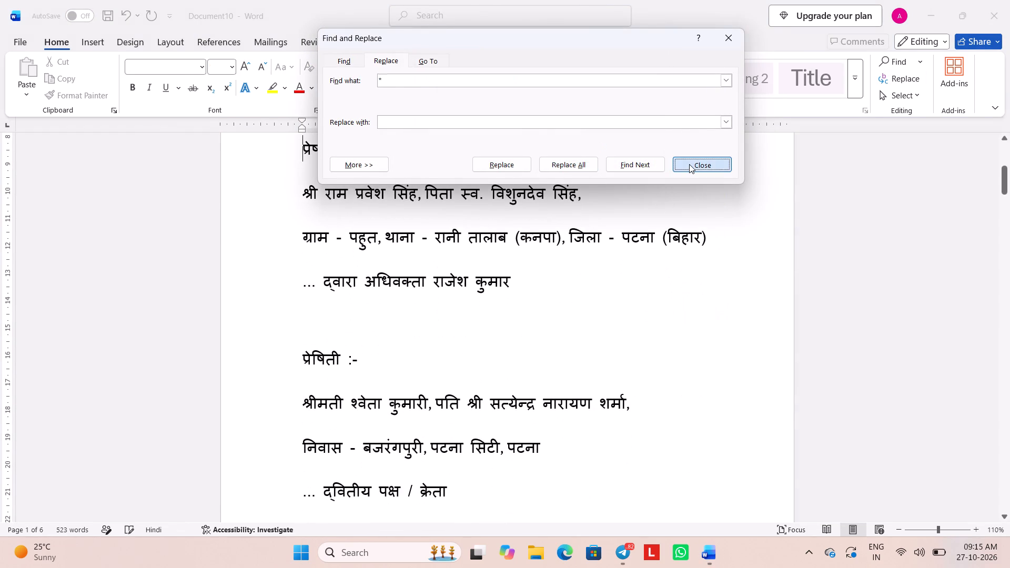
Make the "... द्वारा अधिवक्ता" line at the end of the sender's details bold.
scroll(456, 285, "up", 1)
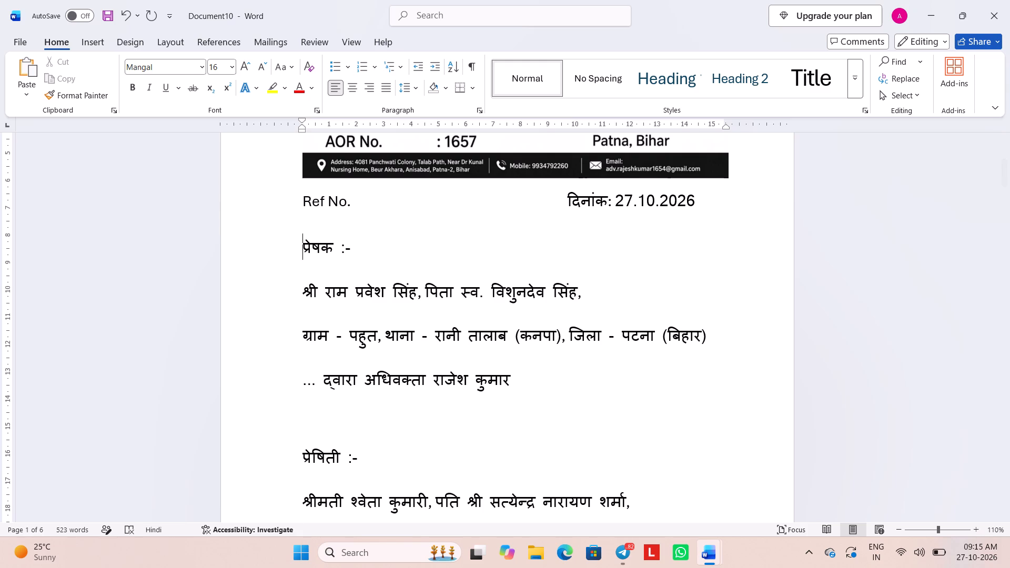
scroll(426, 439, "down", 1)
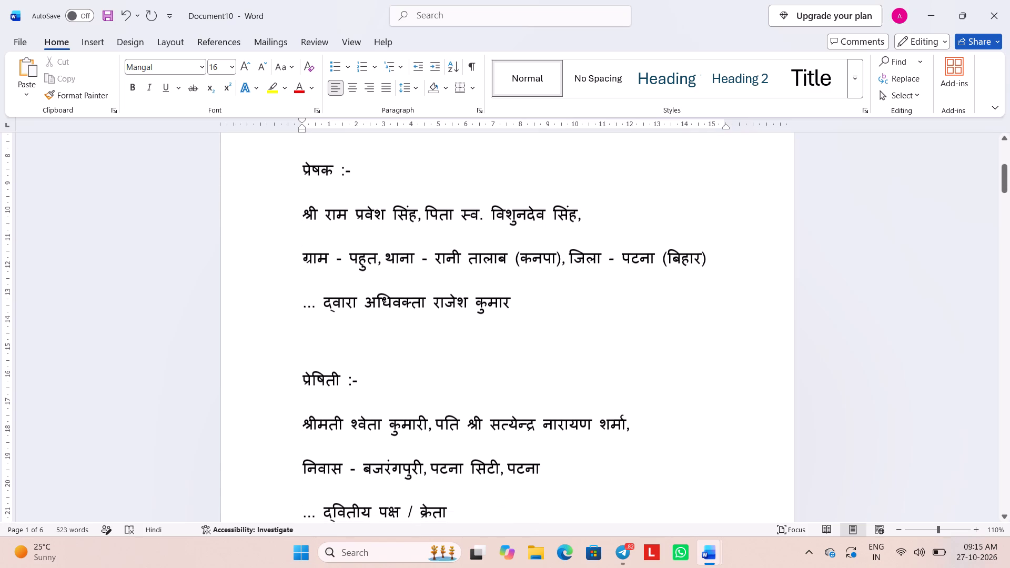
scroll(426, 439, "down", 3)
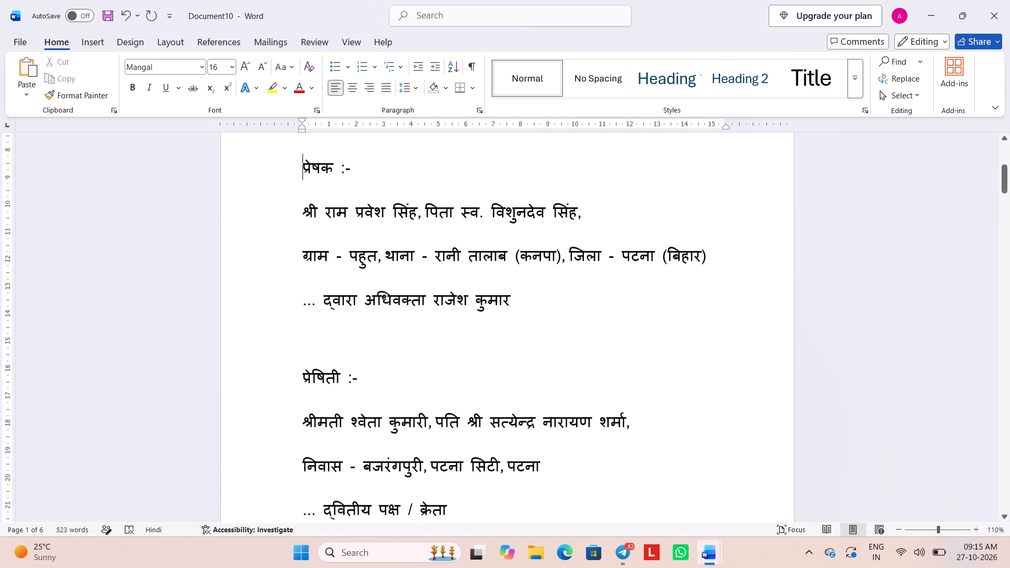
scroll(426, 439, "down", 1)
left_click_drag(524, 250, 296, 244)
left_click(305, 225)
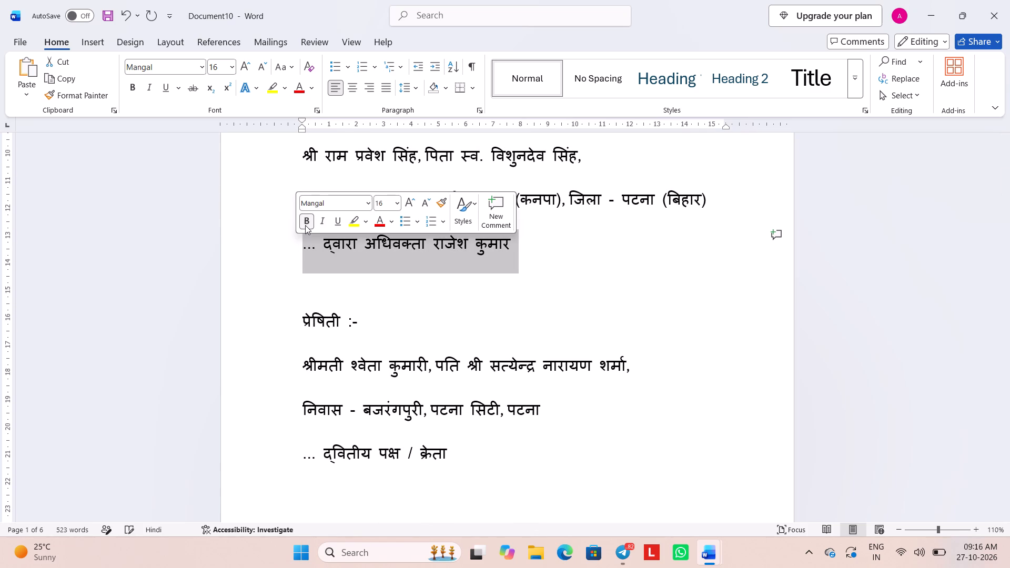
Make the party headings "प्रेषिती :-" and "प्रेषक :-" on page 1 bold.
left_click_drag(356, 329, 302, 324)
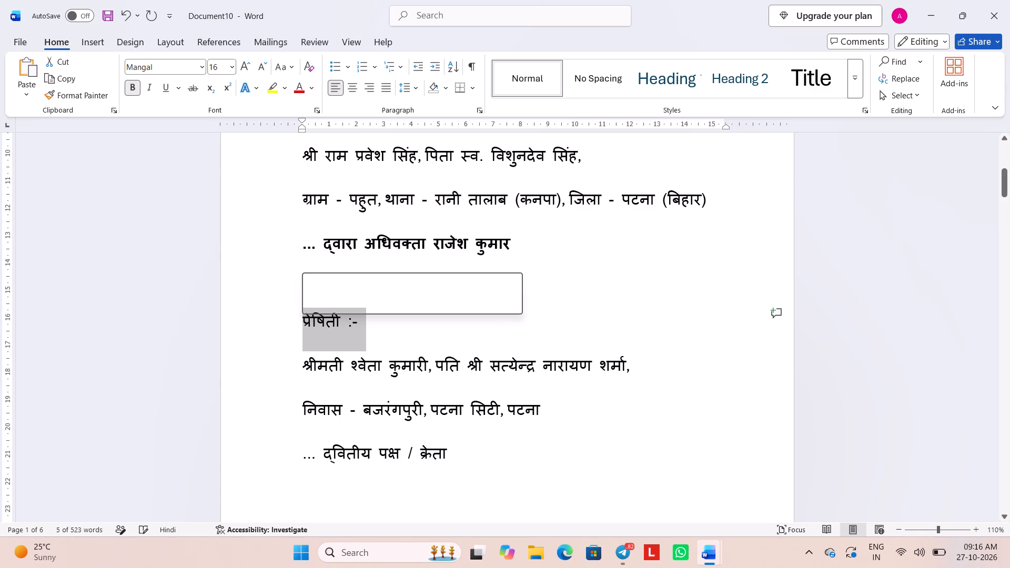
left_click(313, 305)
scroll(339, 262, "up", 1)
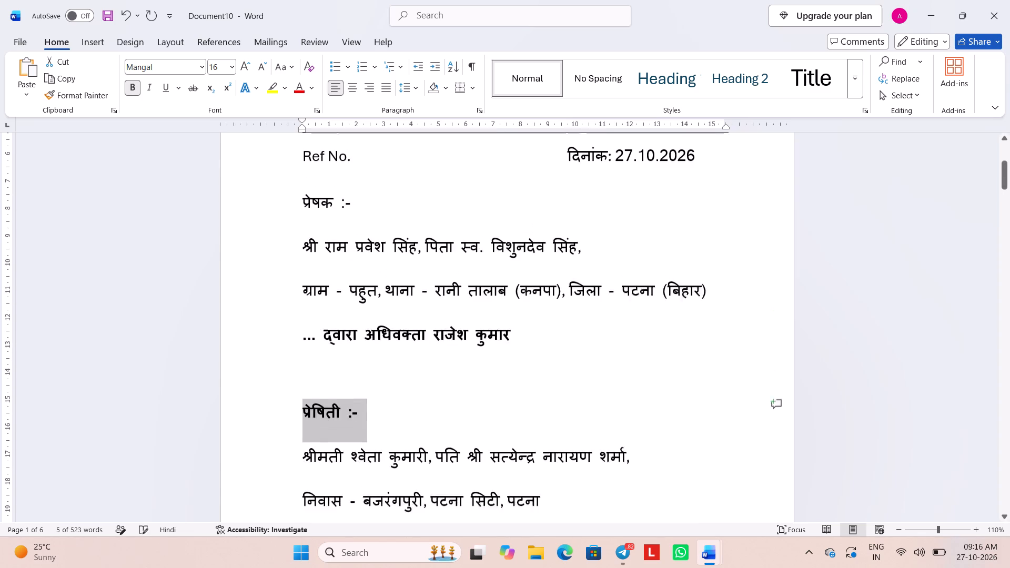
scroll(339, 262, "up", 1)
left_click_drag(365, 220, 282, 216)
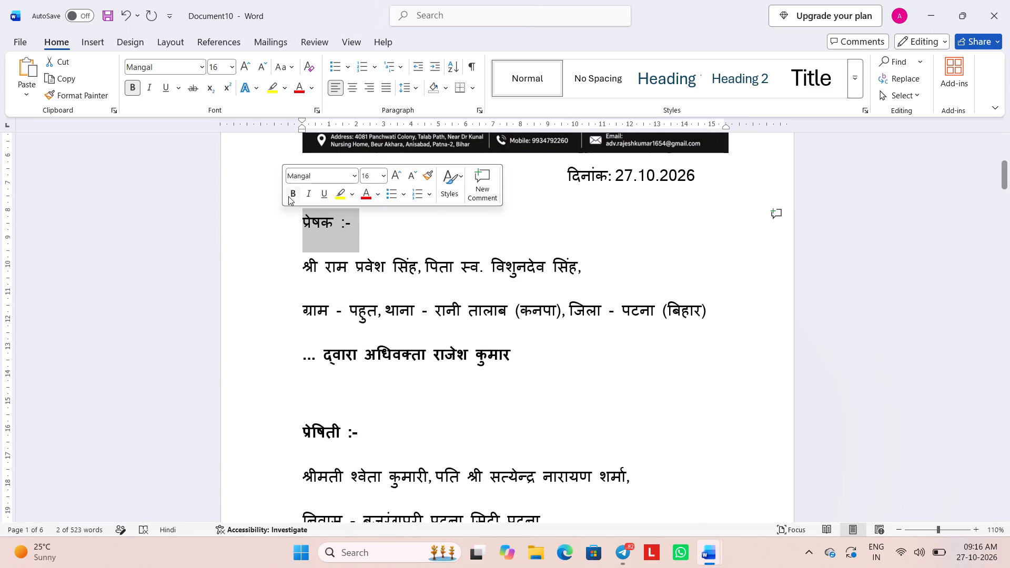
left_click(295, 190)
Make the "... द्वितीय पक्ष / क्रेता" line at the end of the recipient's details bold.
scroll(366, 261, "down", 3)
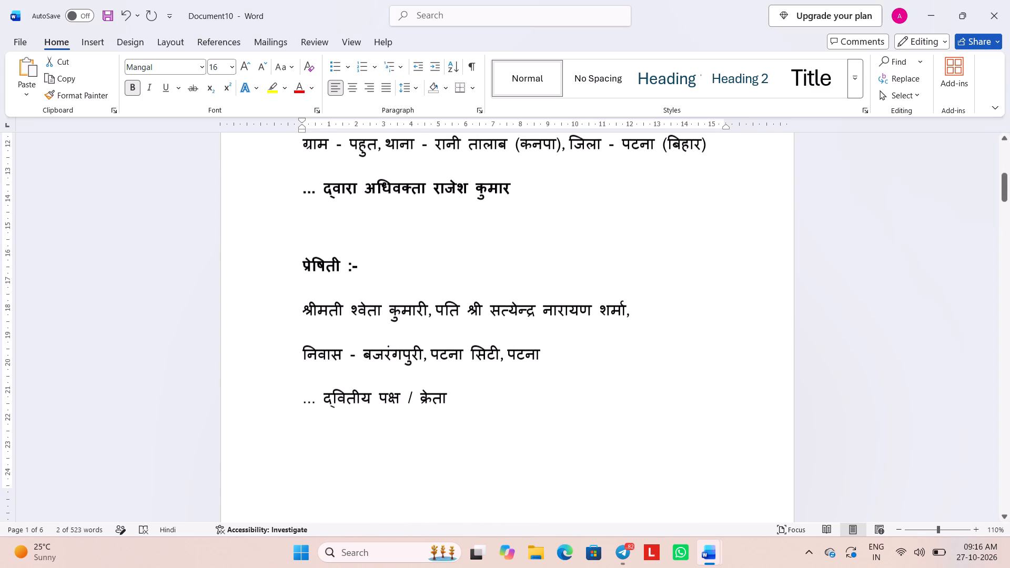
scroll(366, 261, "down", 1)
left_click_drag(464, 342, 371, 349)
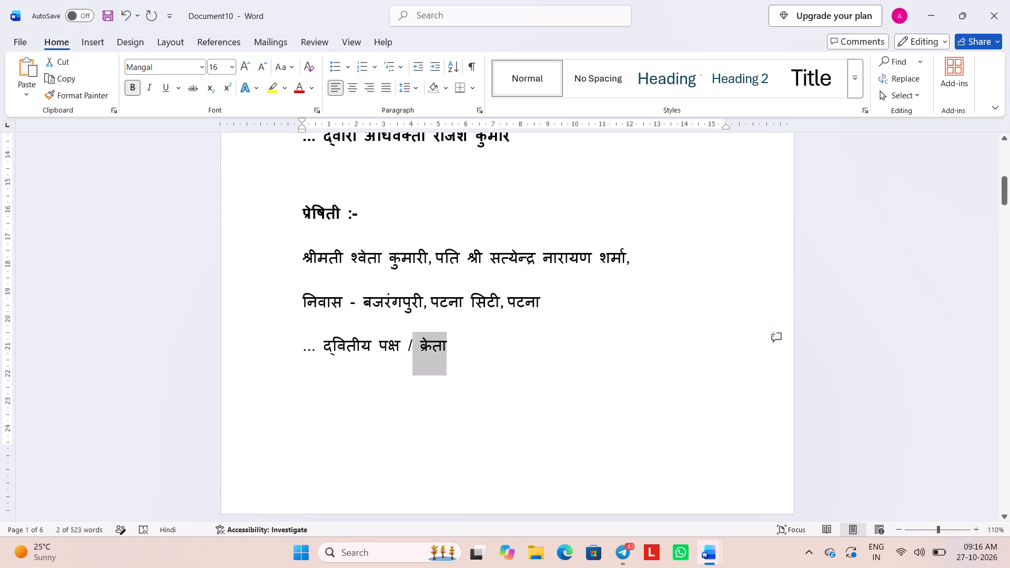
left_click_drag(371, 349, 289, 342)
left_click(301, 325)
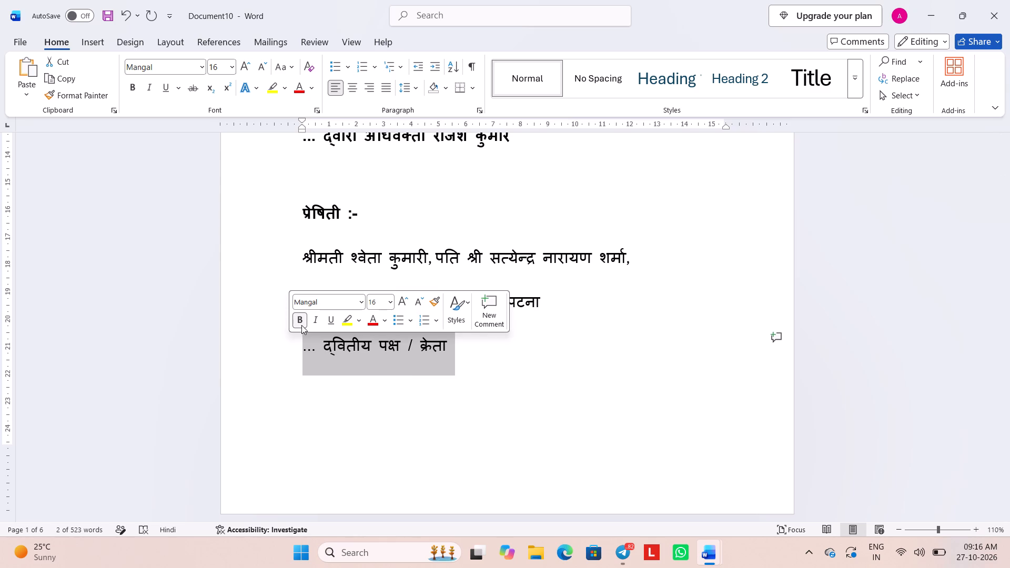
Make the whole three-line subject paragraph beginning "विषय :-" on page 2 bold.
scroll(346, 379, "down", 2)
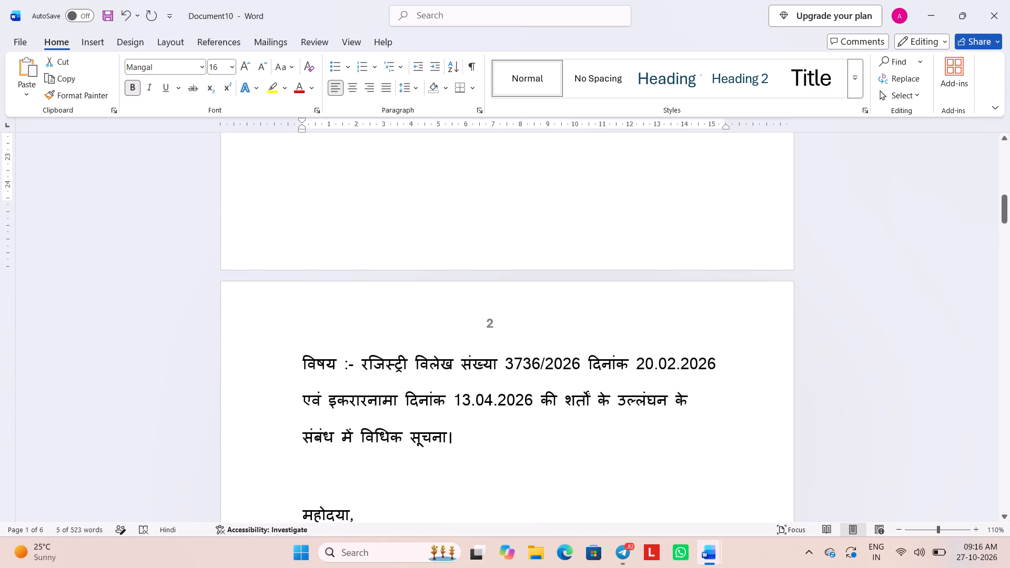
left_click_drag(301, 358, 462, 441)
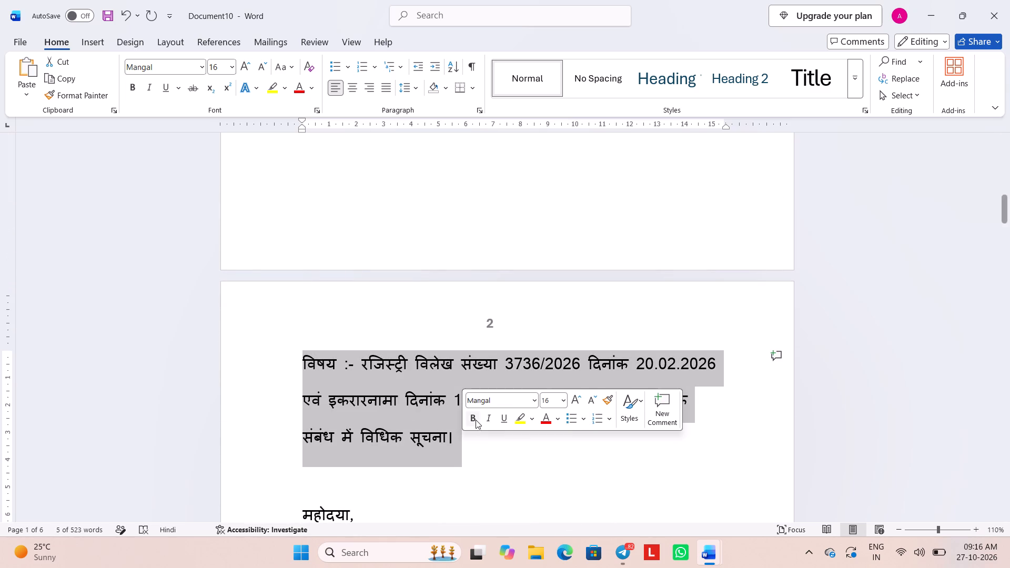
left_click(476, 419)
left_click(472, 474)
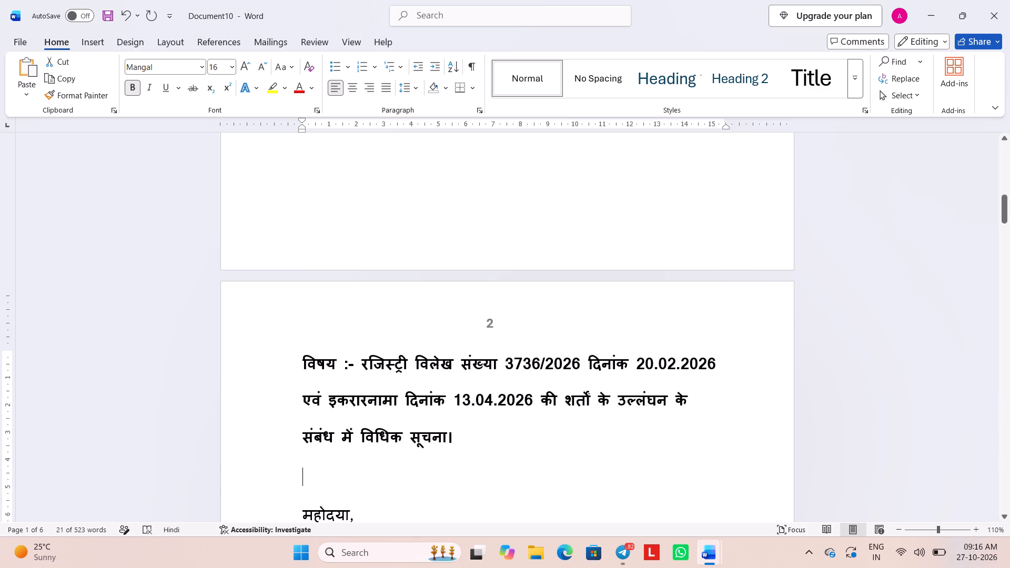
Make the salutation "महोदया," bold and delete the blank line below it.
scroll(472, 474, "down", 1)
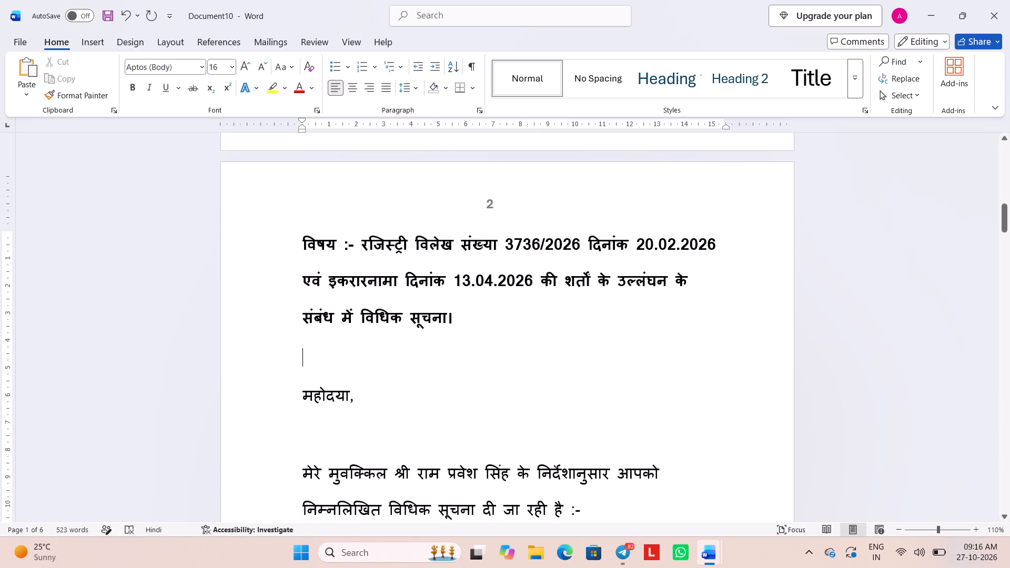
left_click_drag(362, 405, 288, 396)
left_click(301, 378)
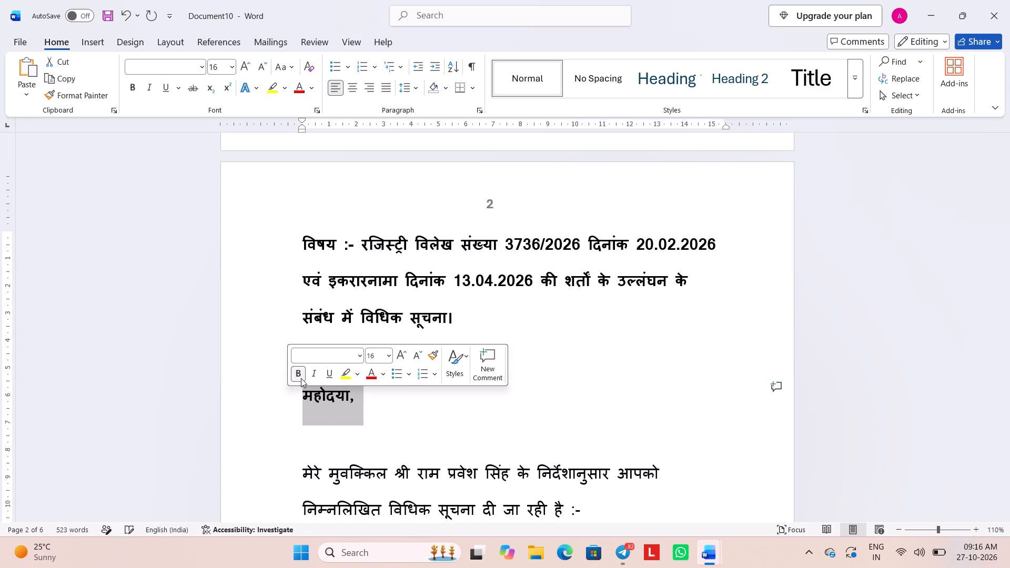
left_click(333, 444)
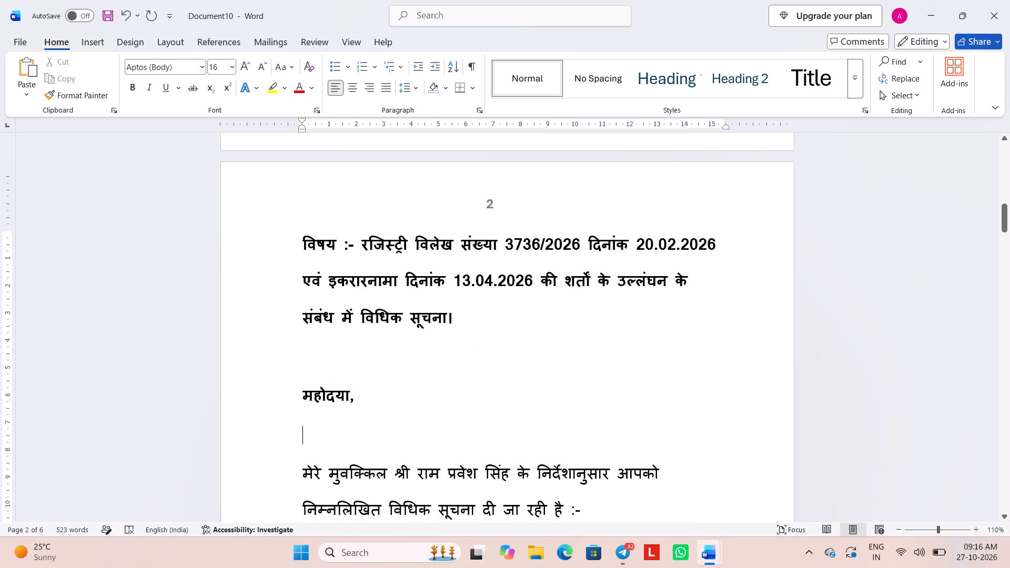
key("BackSpace")
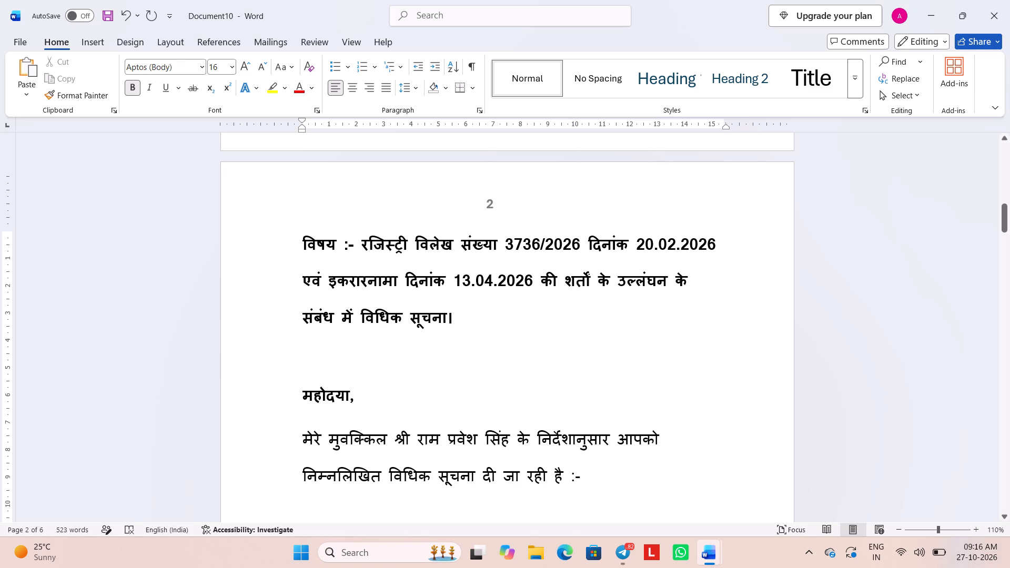
Replace the manually typed number of the first notice paragraph with automatic list numbering "1.", keeping a blank line above it.
scroll(334, 423, "down", 2)
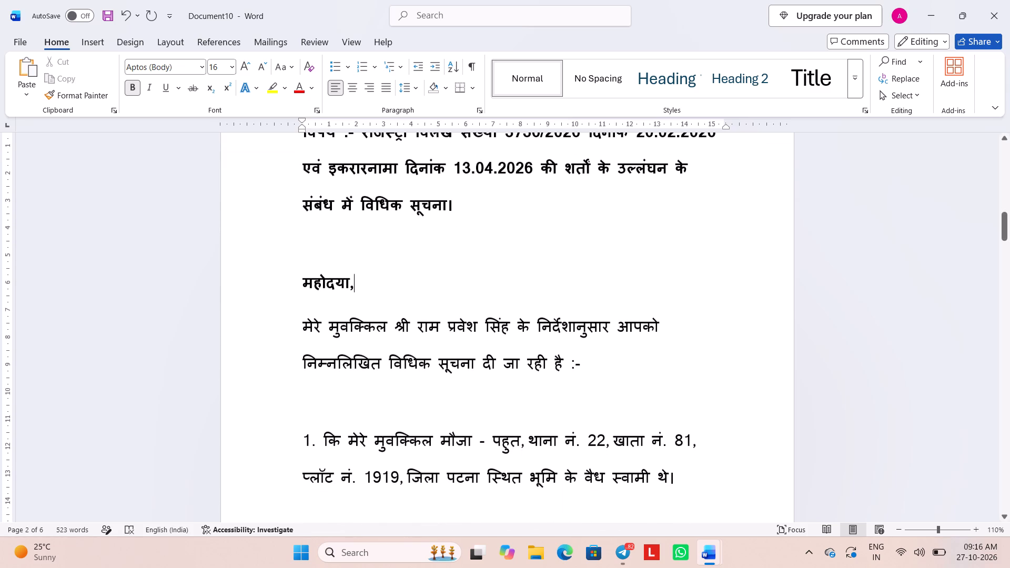
left_click(326, 445)
key("BackSpace")
key("BackSpace")
key("BackSpace")
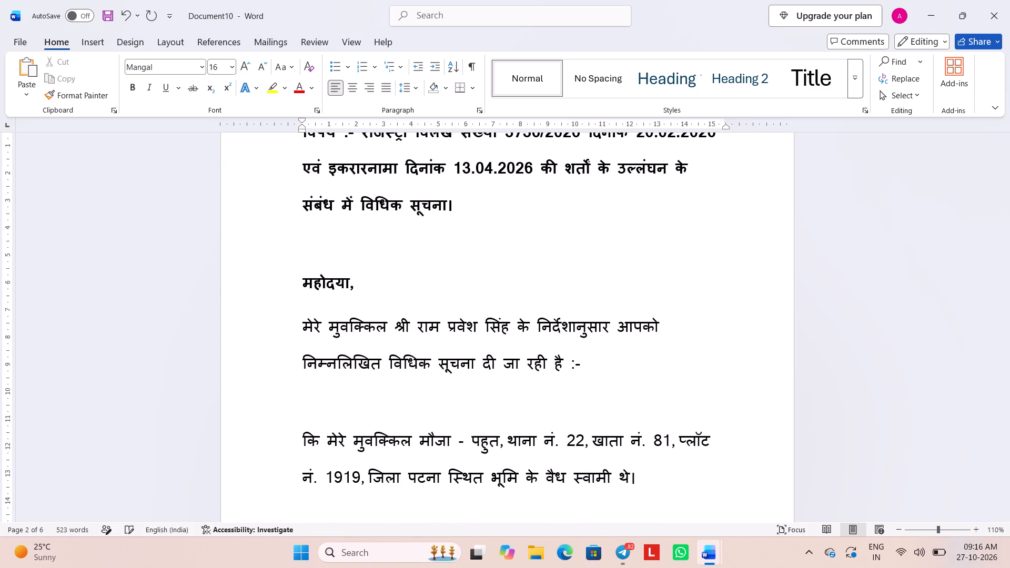
key("BackSpace")
key("BackSpace")
key("Return")
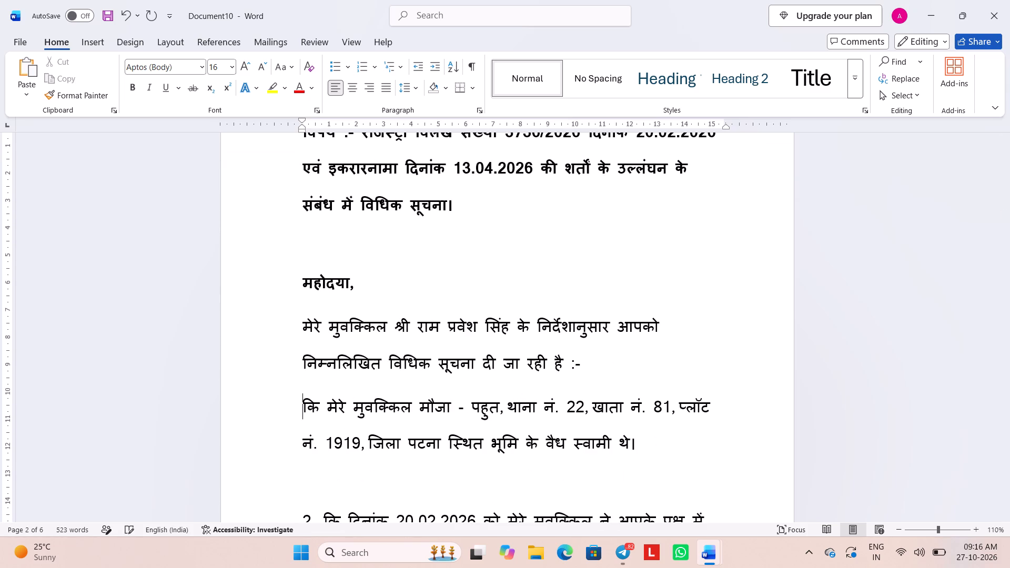
type("1.")
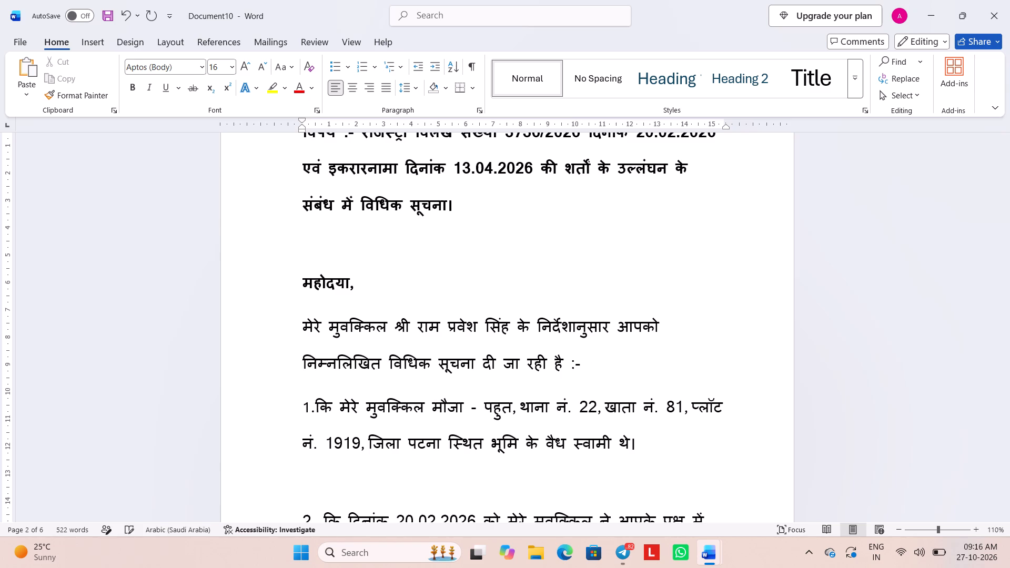
key("BackSpace")
key("BackSpace")
key("Return")
type("1.")
key("space")
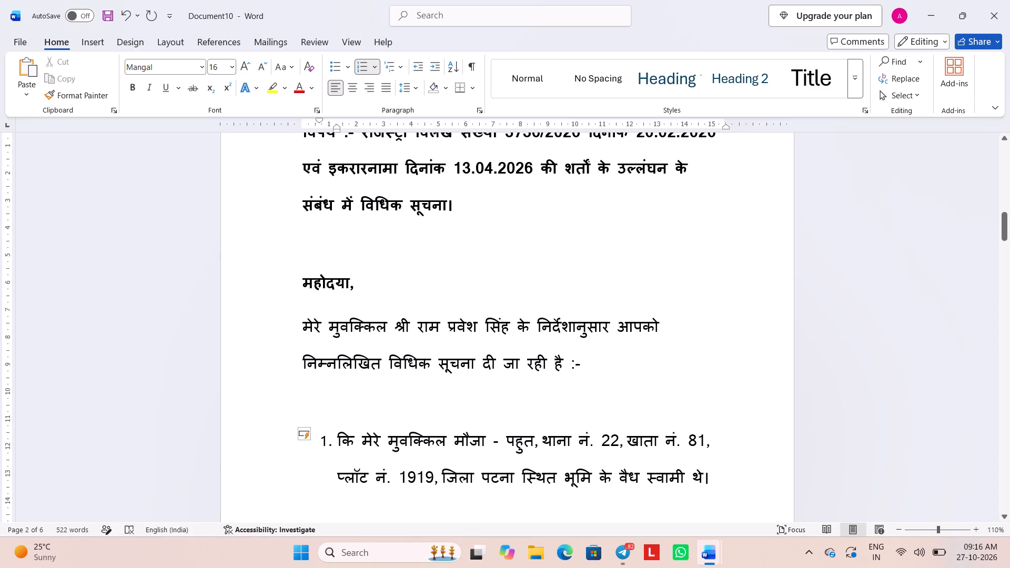
Shift the numbered item 1. outward so its number aligns with the page's left margin.
left_click(324, 437)
left_click_drag(324, 437, 297, 444)
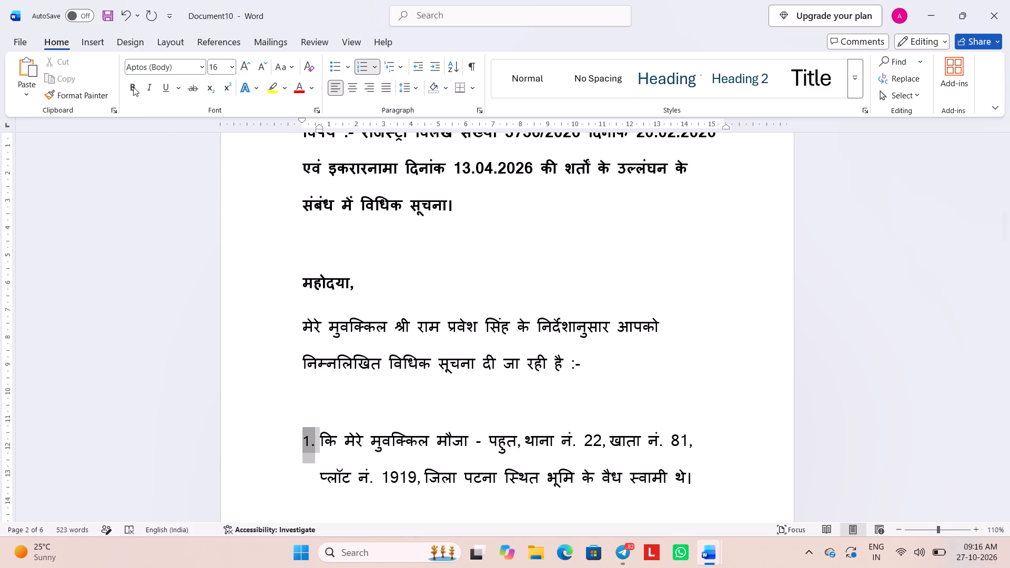
Make the automatic list number "1." of the first notice paragraph bold.
left_click(133, 87)
Delete the blank line between the introductory paragraph ending "दी जा रही है :-" and list item 1.
left_click(321, 386)
left_click(333, 408)
key("BackSpace")
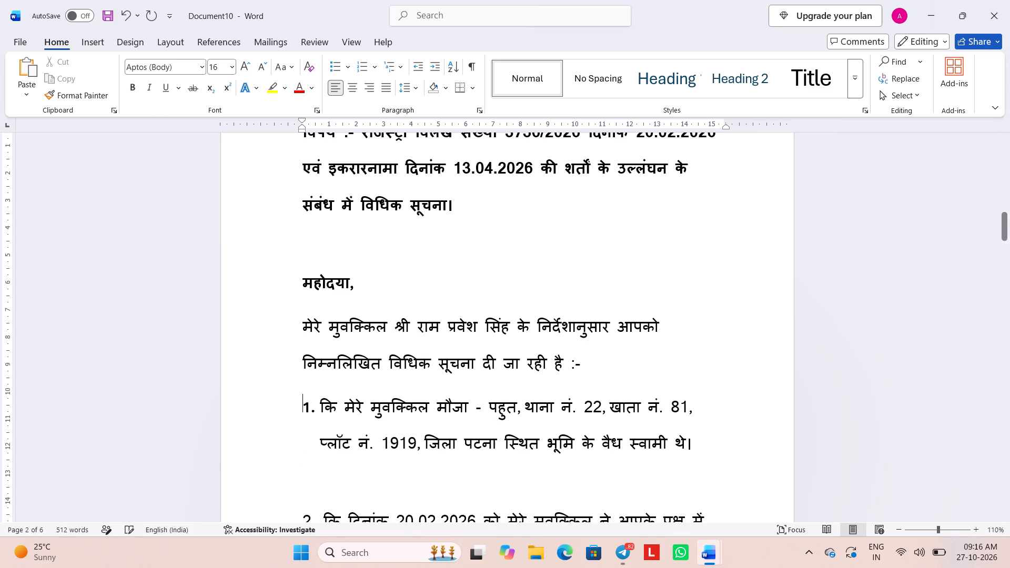
Replace the manually typed "2." with automatic list number 2, removing the blank line between it and item 1.
scroll(393, 402, "down", 1)
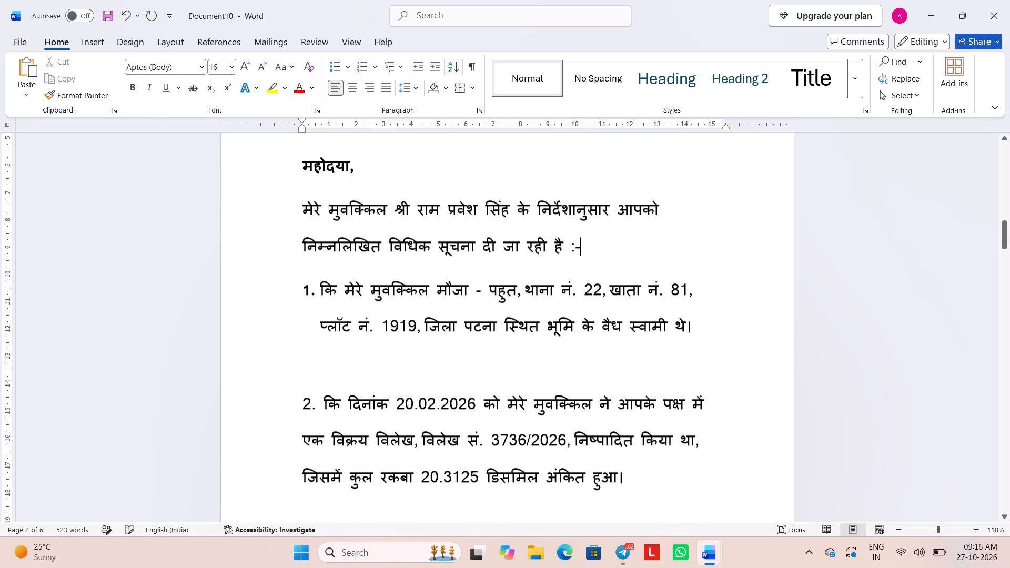
left_click(324, 404)
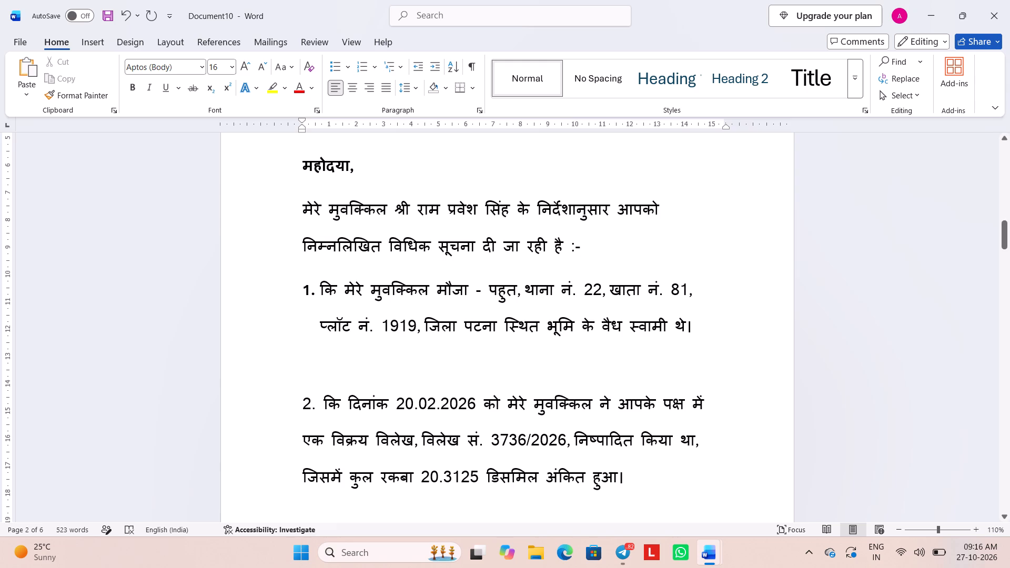
key("BackSpace")
key("BackSpace")
key("BackSpace")
key("BackSpace")
key("BackSpace")
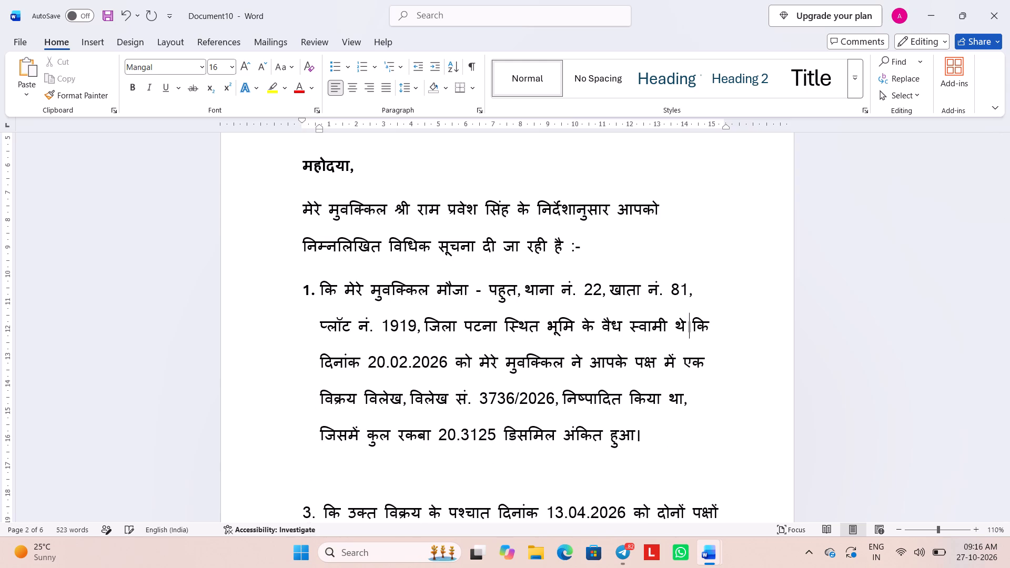
key("Return")
Replace the manually typed "3." with automatic list number 3, removing the blank line between it and item 2.
scroll(387, 397, "down", 1)
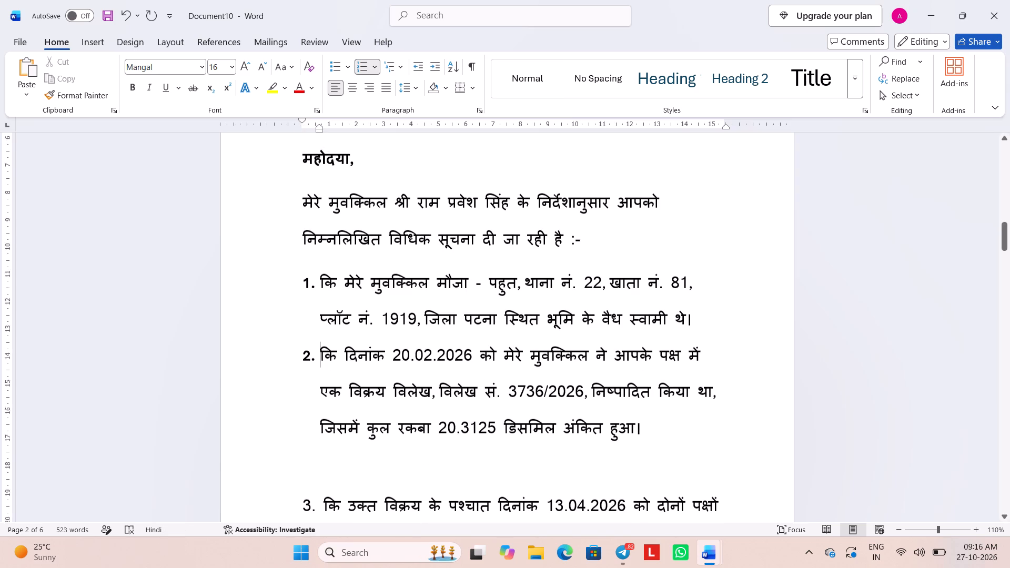
scroll(387, 397, "down", 1)
left_click(321, 460)
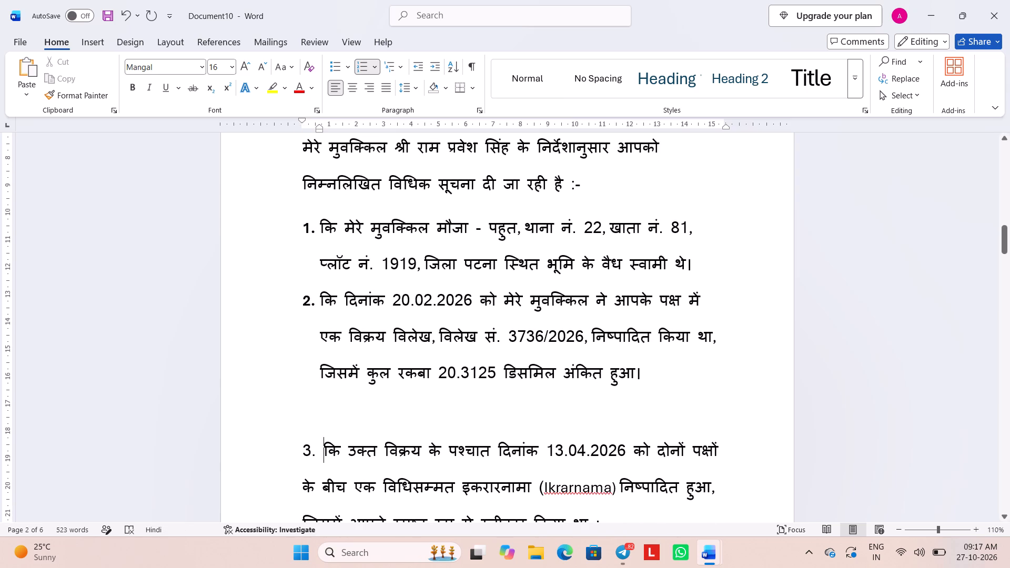
key("BackSpace")
key("BackSpace")
key("BackSpace")
key("BackSpace")
key("BackSpace")
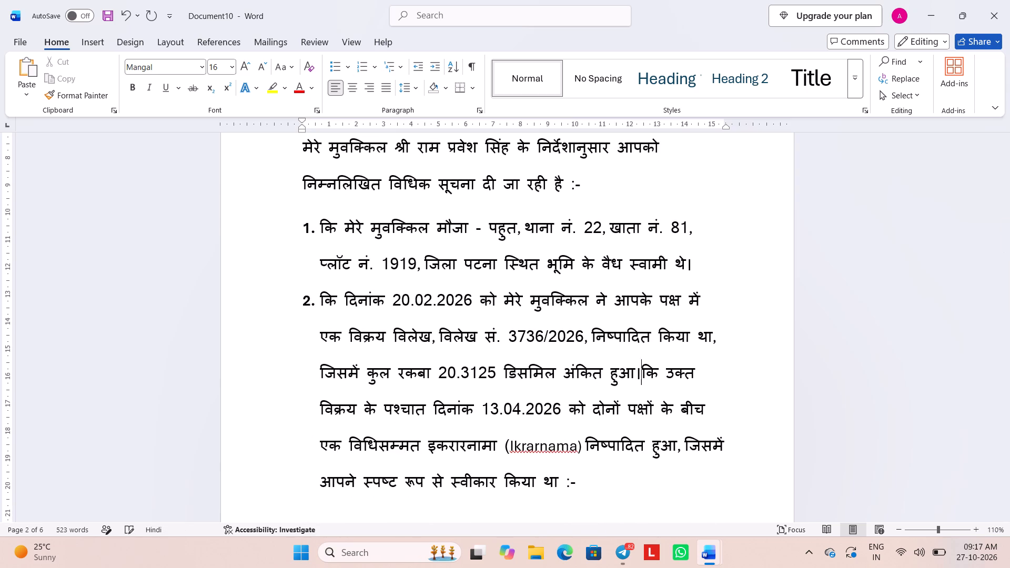
key("Return")
Delete the blank line between list item 3 and the "(क)" sub-paragraph.
scroll(388, 409, "down", 1)
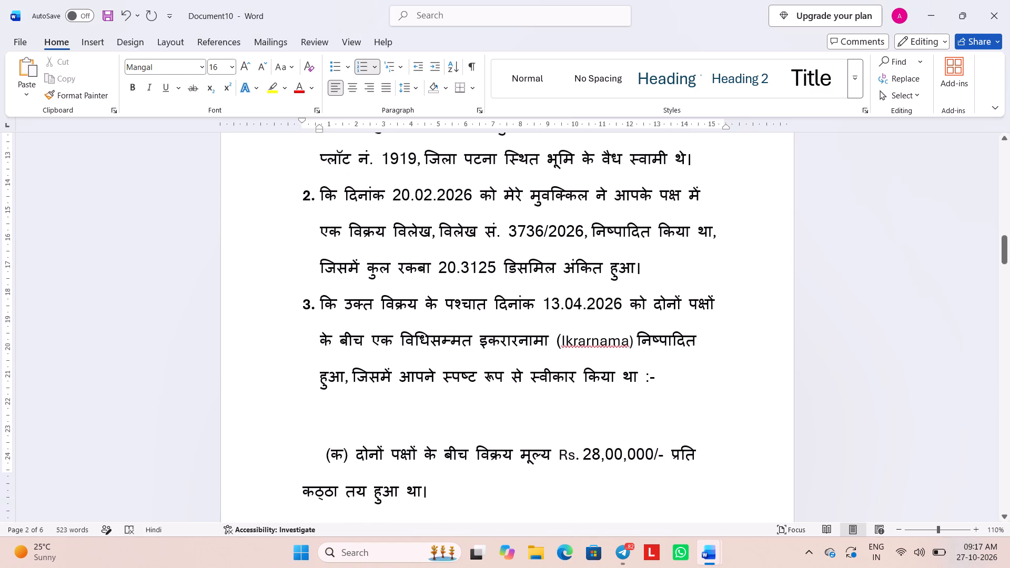
scroll(388, 409, "down", 1)
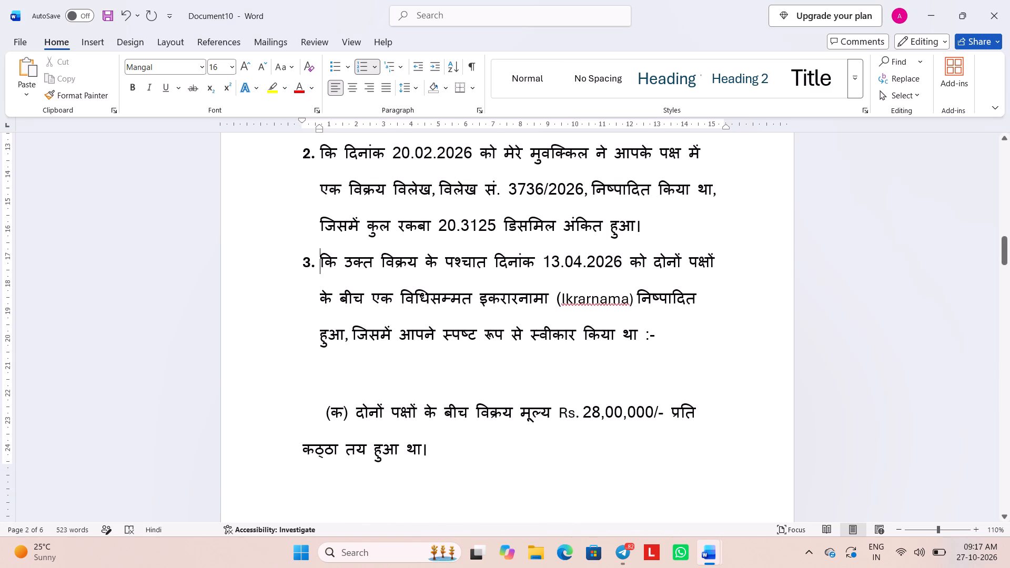
right_click(329, 386)
key("BackSpace")
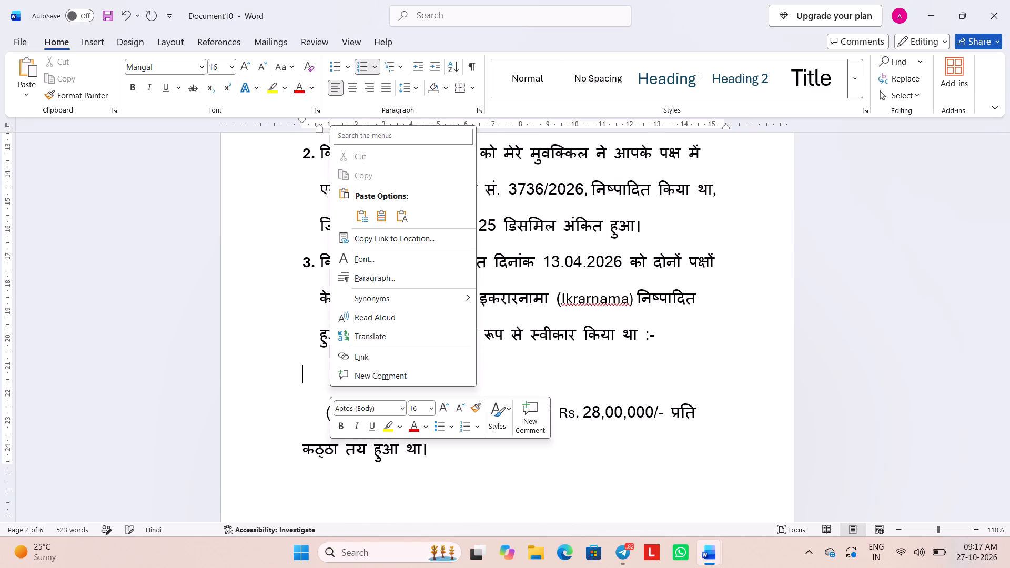
left_click(325, 375)
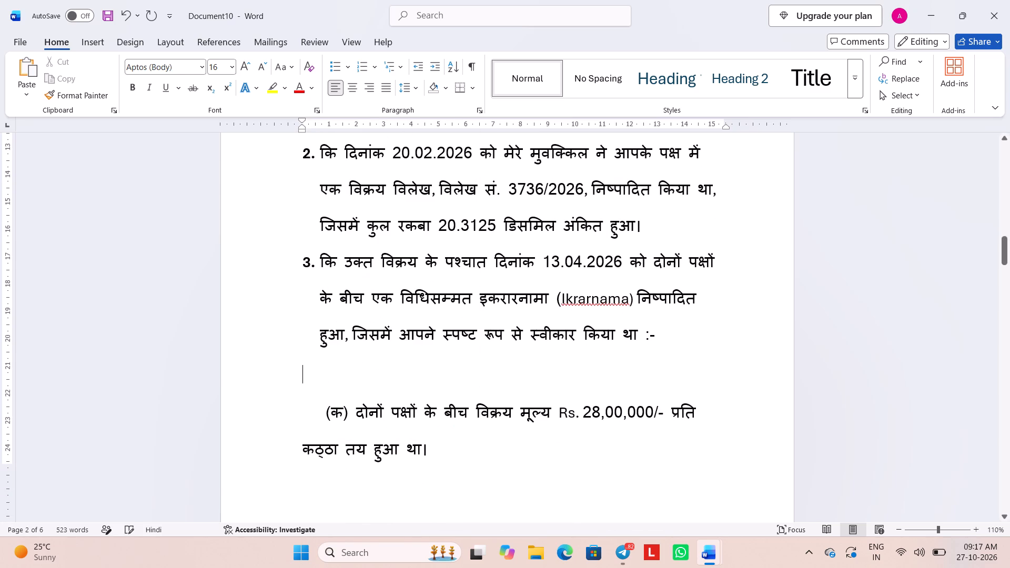
key("BackSpace")
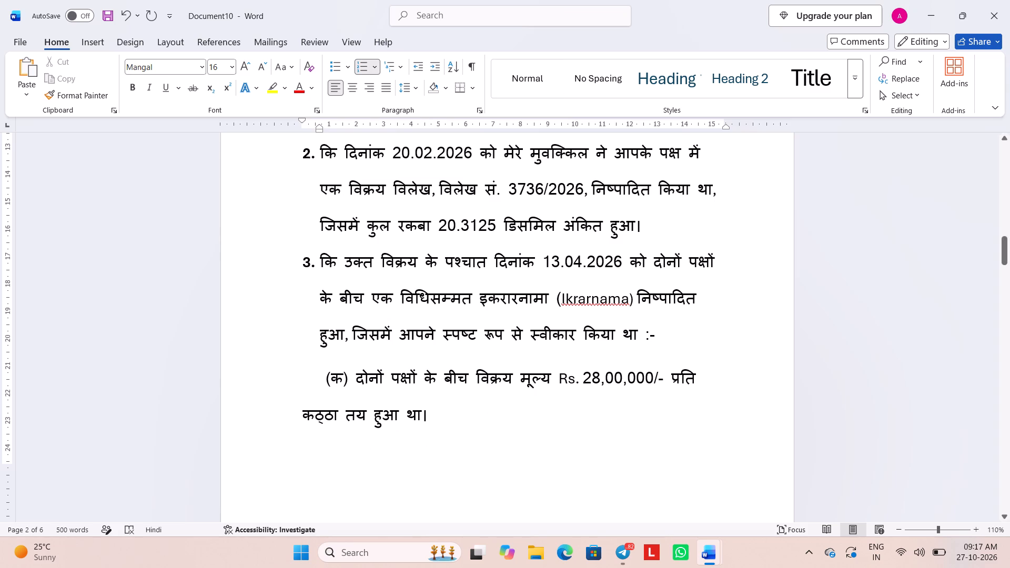
Delete the typed label "(क)" and its leading spaces from the "दोनों पक्षों" sub-paragraph, and redo its paragraph break after item 3.
left_click_drag(358, 385, 313, 384)
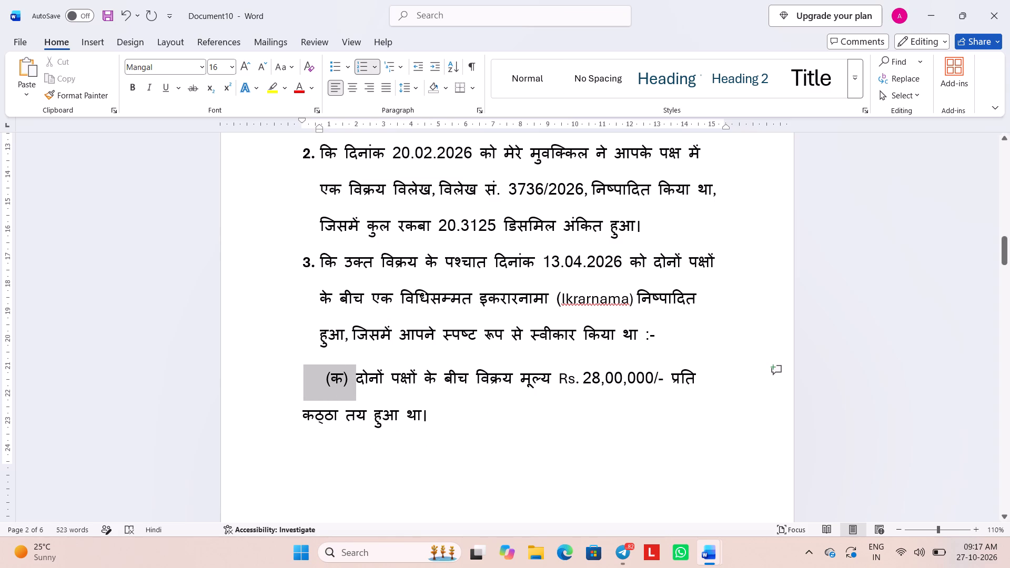
left_click_drag(313, 384, 266, 382)
key("BackSpace")
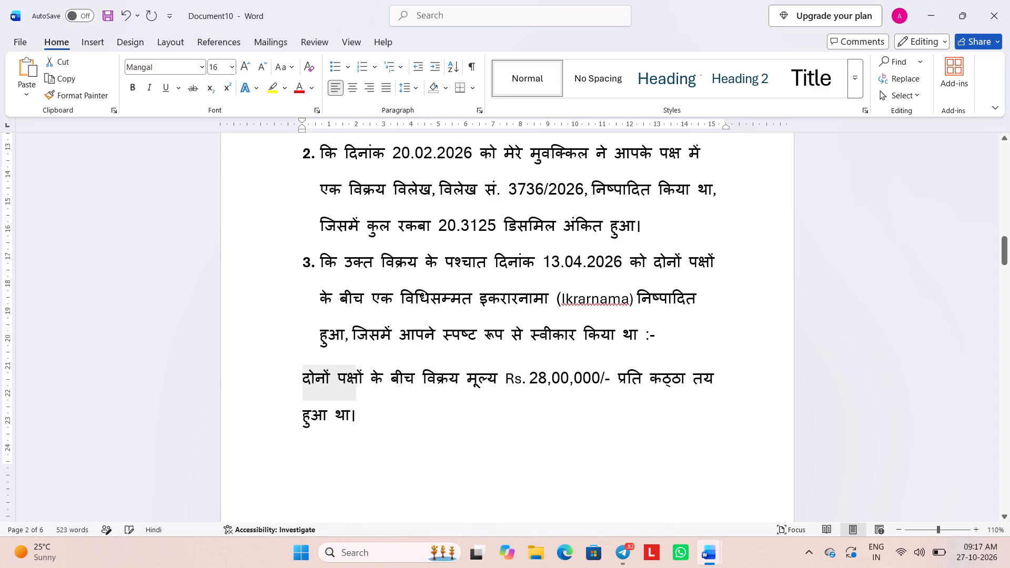
key("BackSpace")
key("Return")
key("BackSpace")
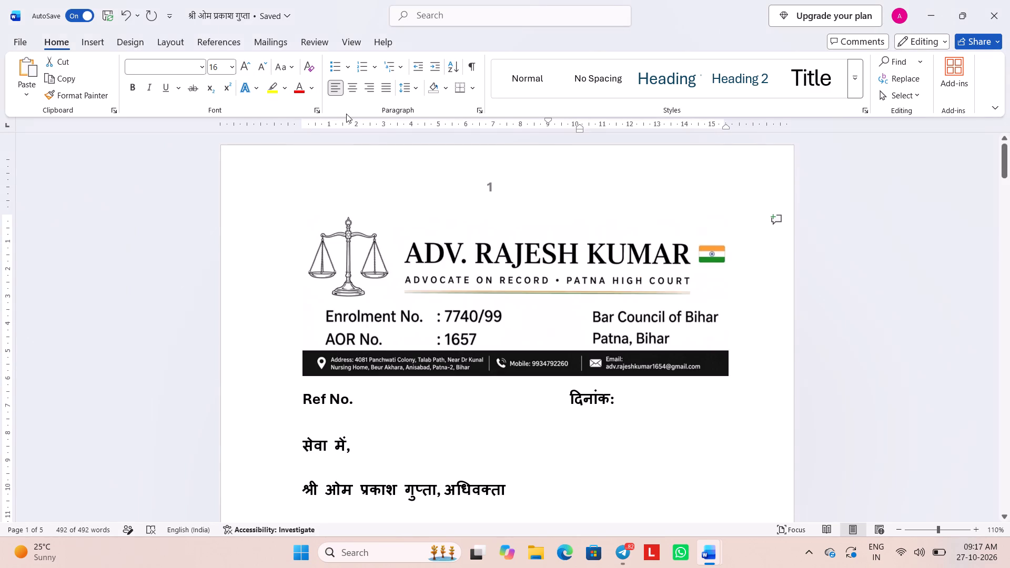
Examine the saved reply notice's numbered paragraphs and closing for reference, including the plot-number wording in item 10.
left_click(405, 322)
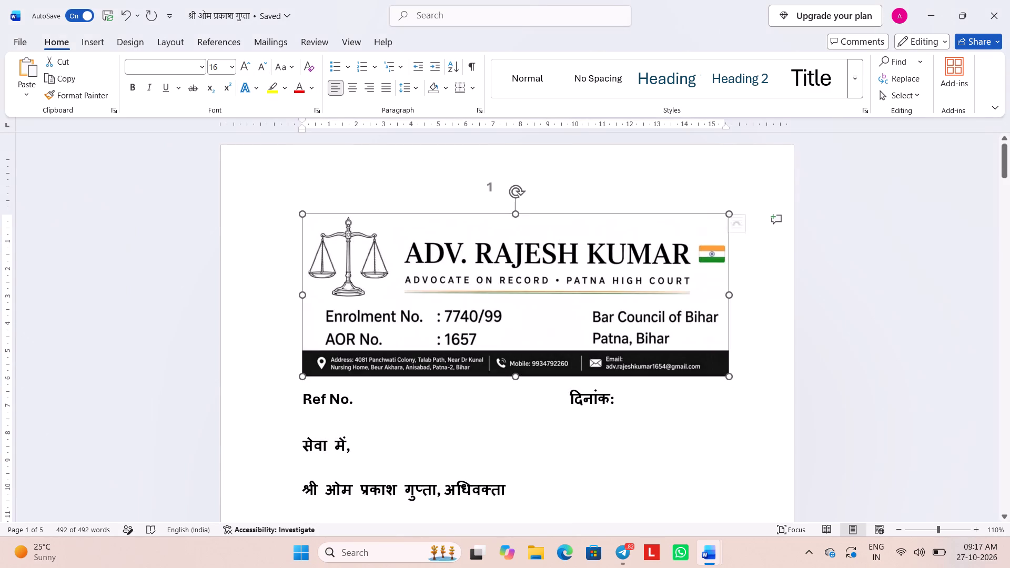
scroll(405, 322, "down", 5)
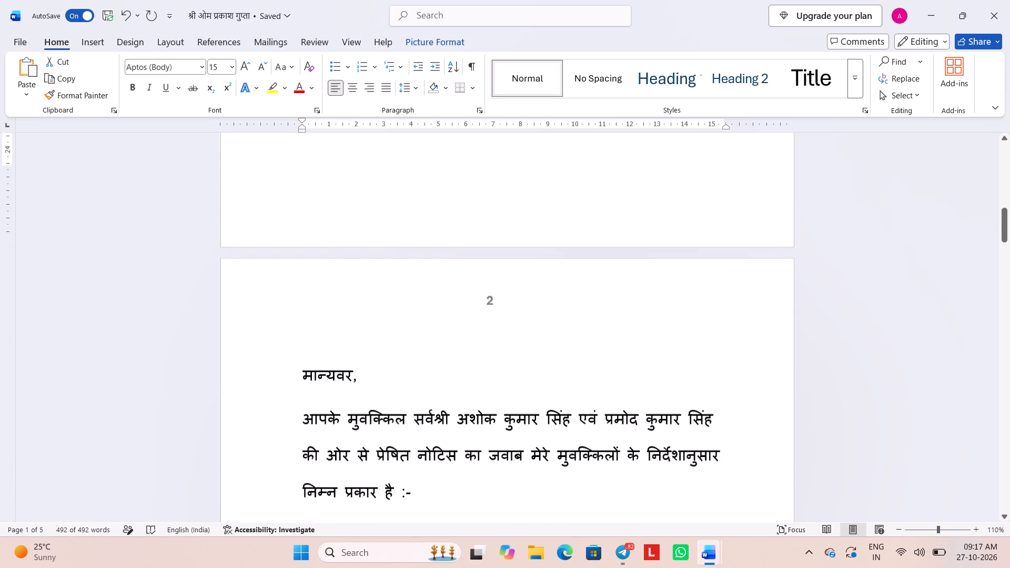
scroll(405, 322, "down", 7)
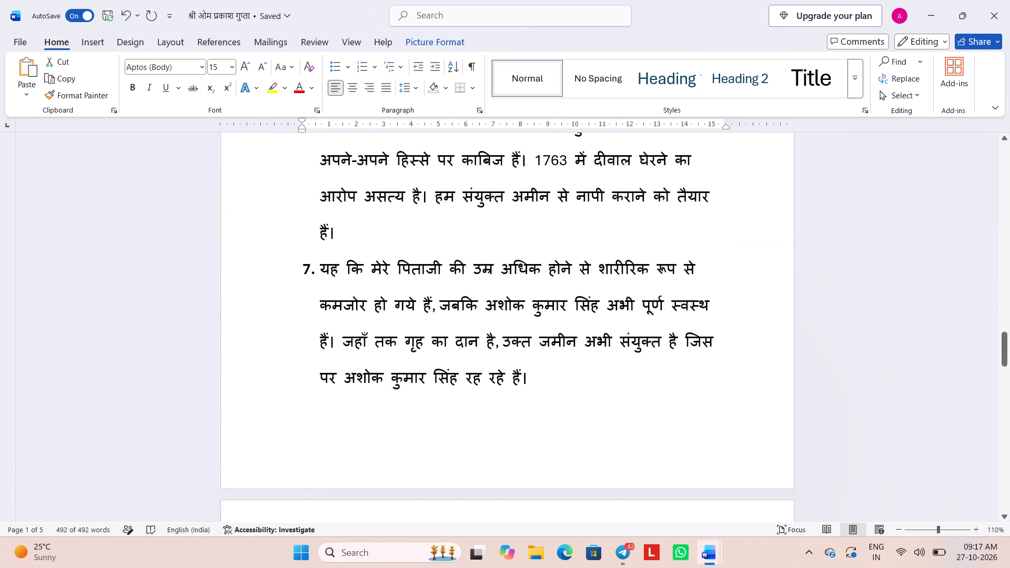
scroll(405, 322, "down", 7)
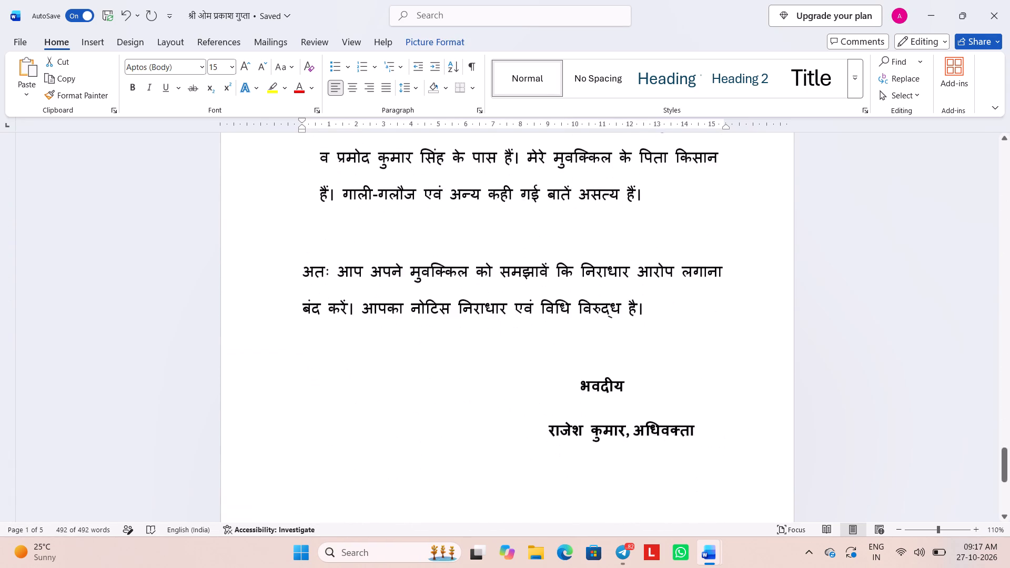
scroll(405, 322, "up", 3)
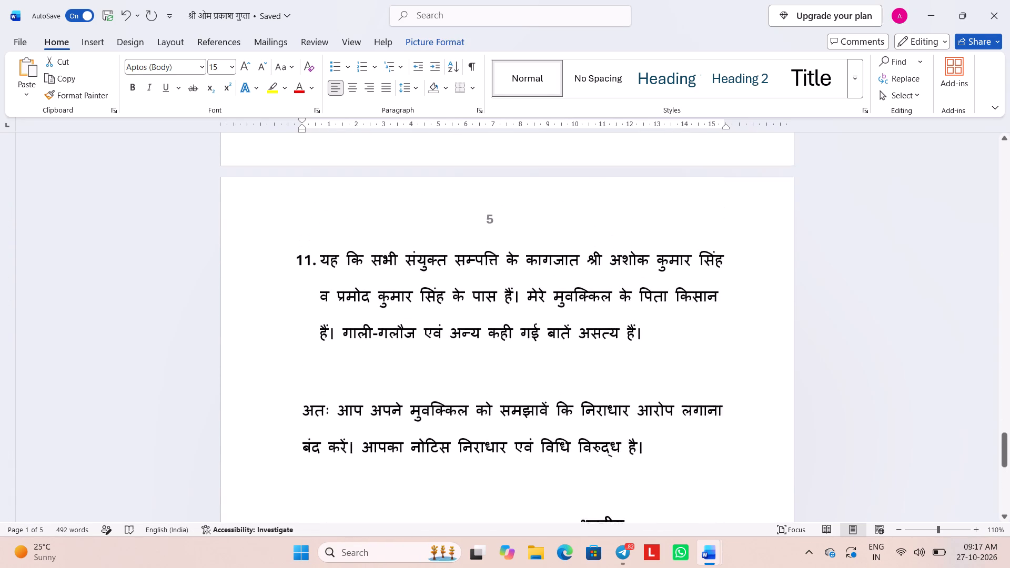
scroll(405, 322, "up", 3)
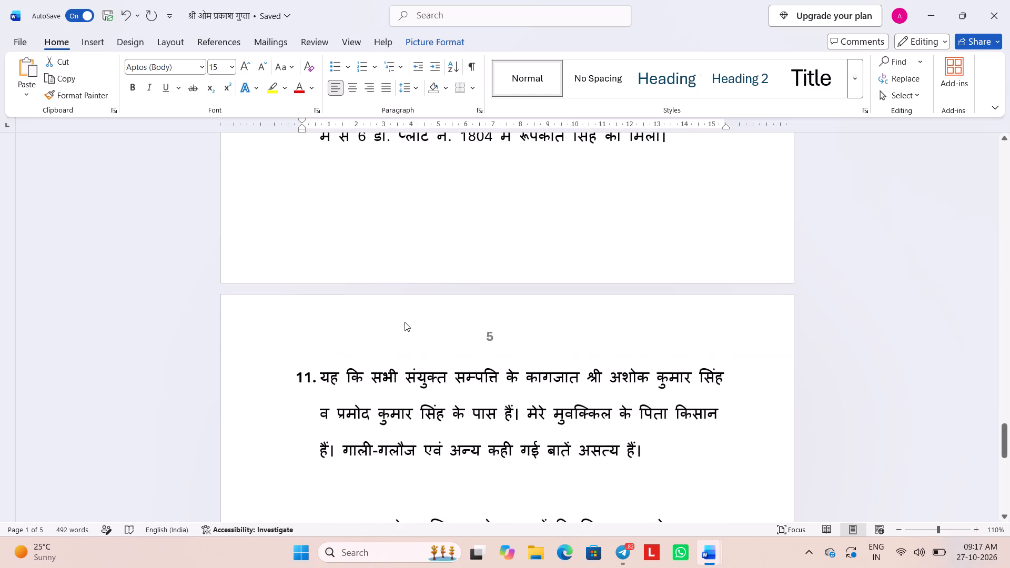
scroll(405, 322, "up", 1)
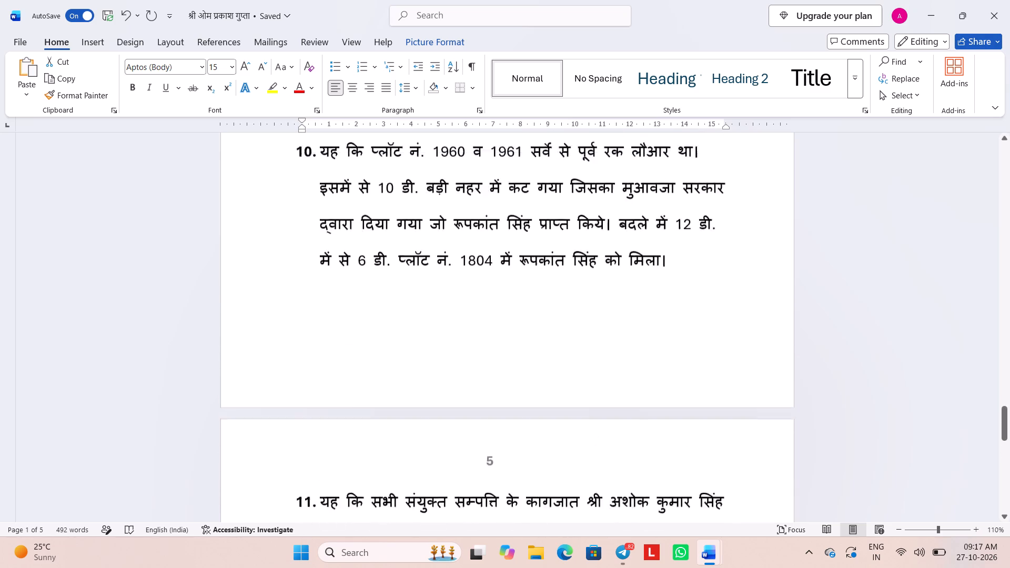
scroll(405, 322, "up", 4)
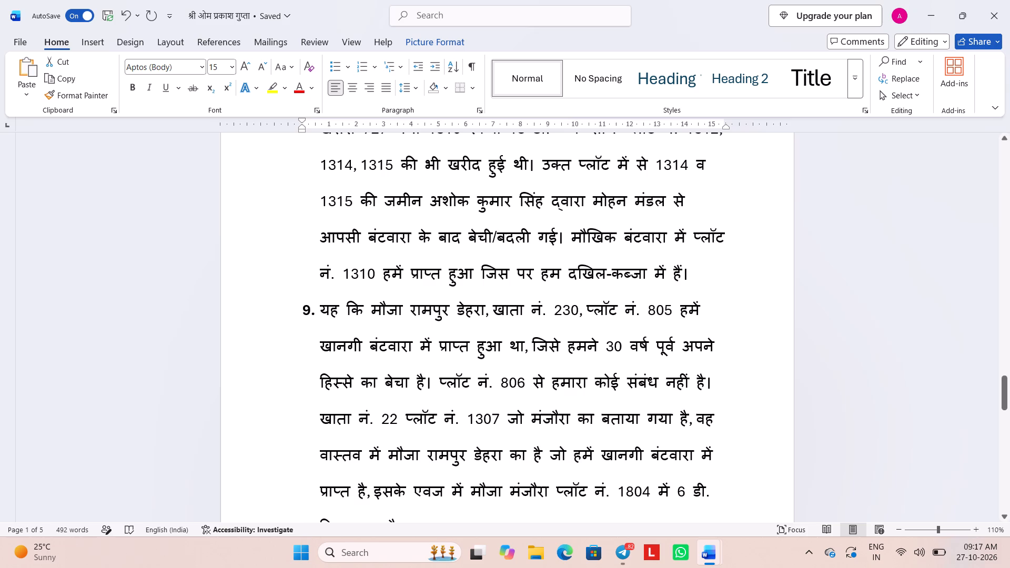
scroll(405, 322, "up", 1)
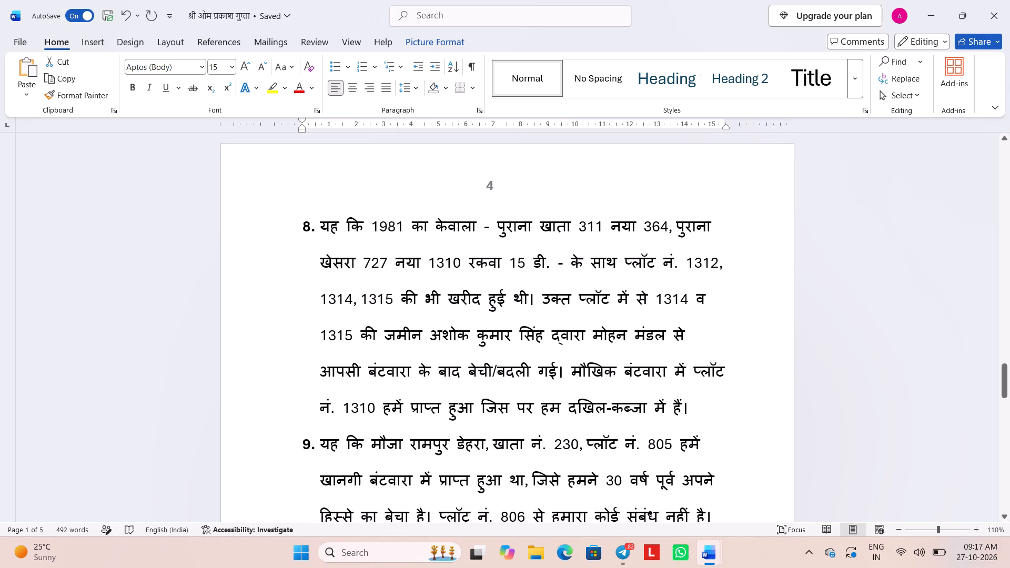
scroll(522, 263, "down", 2)
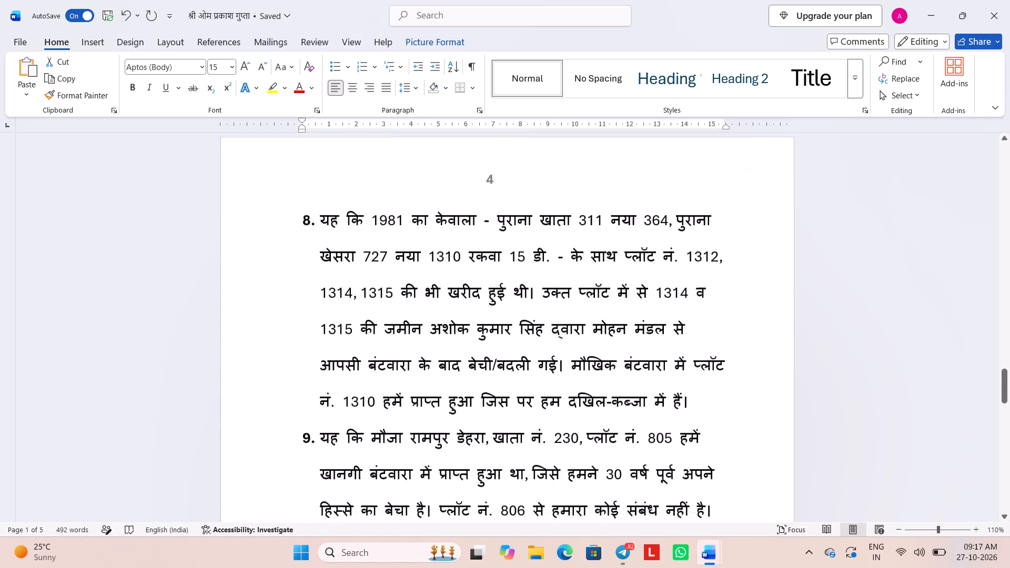
scroll(522, 263, "down", 1)
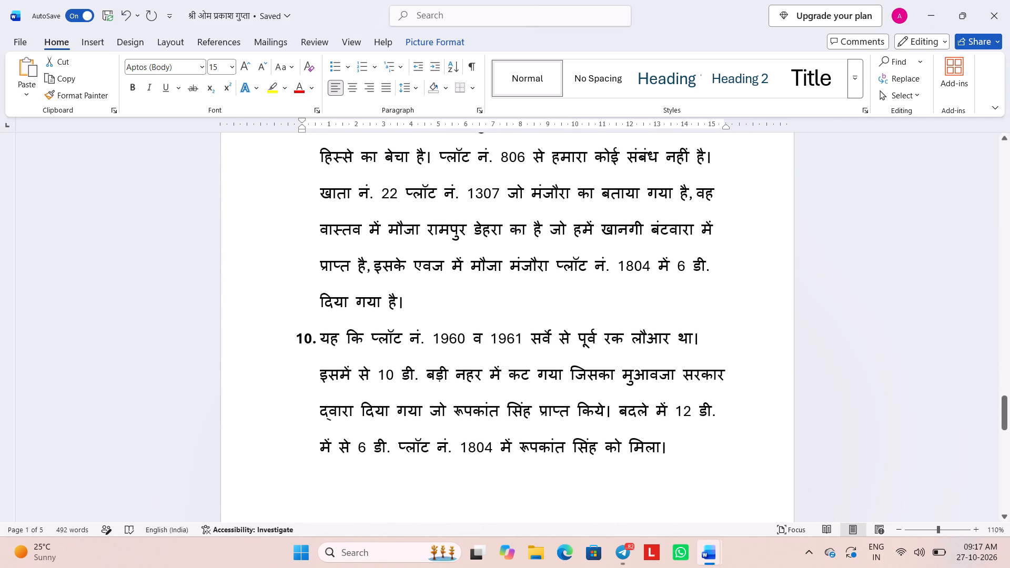
left_click(453, 336)
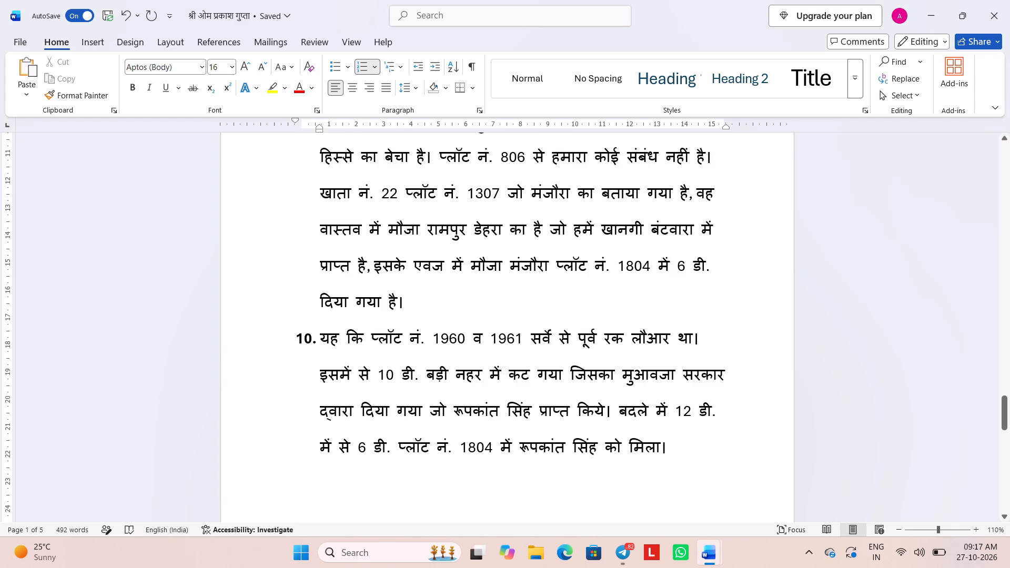
left_click(466, 341)
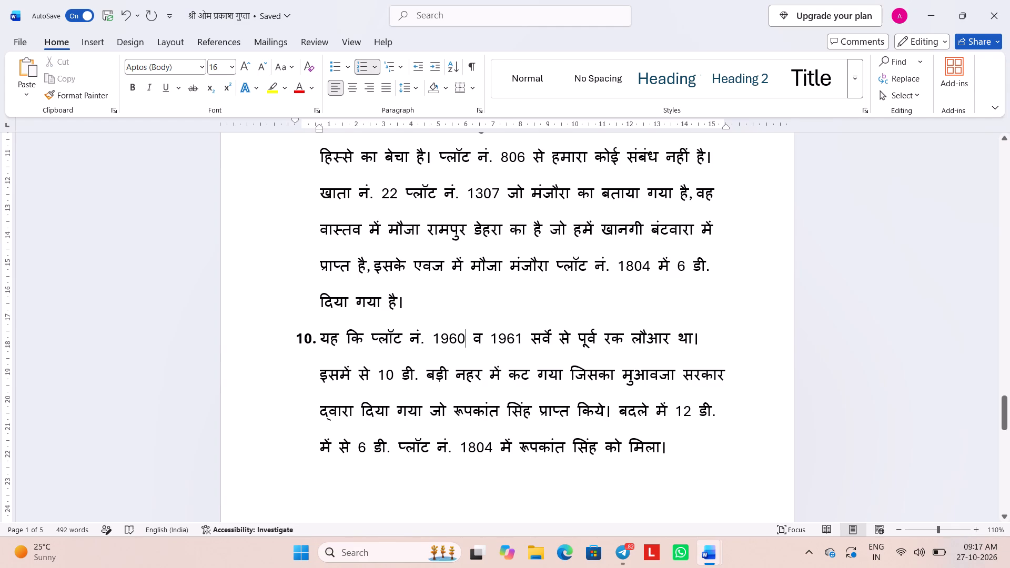
left_click(520, 340)
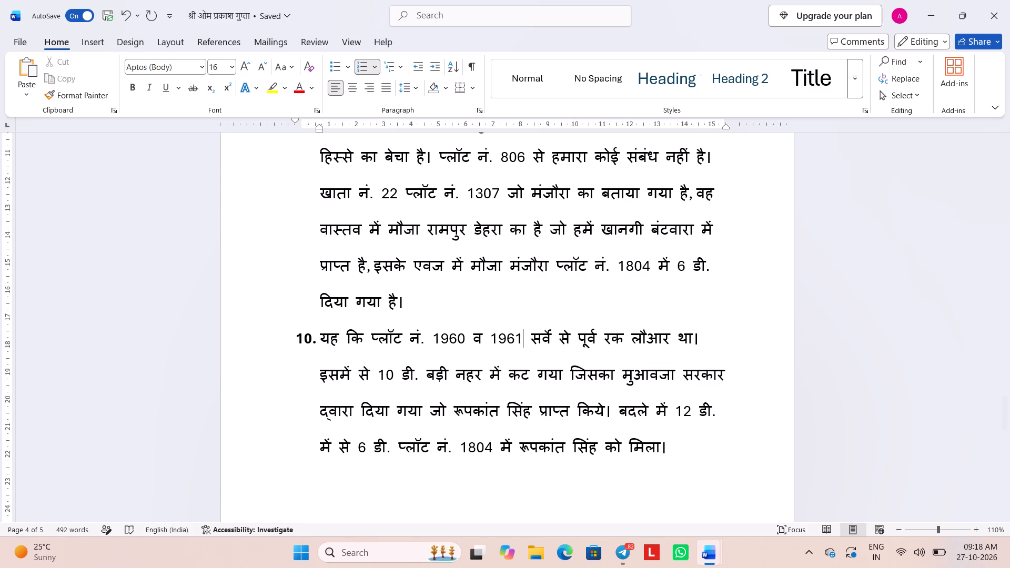
Switch to Edge, search the web for "plot in hindi", and look through the results for the Hindi wording.
left_click(576, 542)
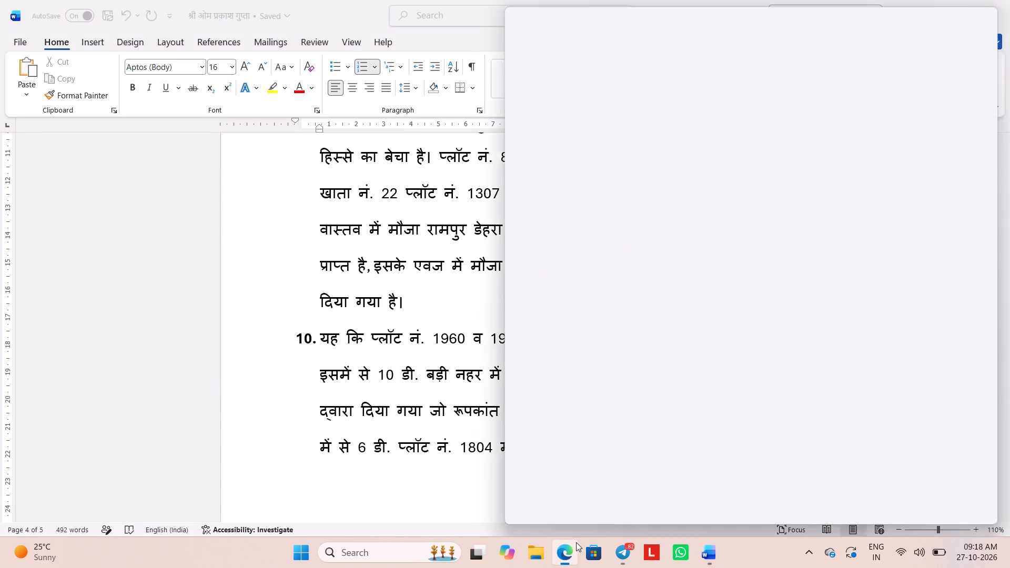
left_click(719, 35)
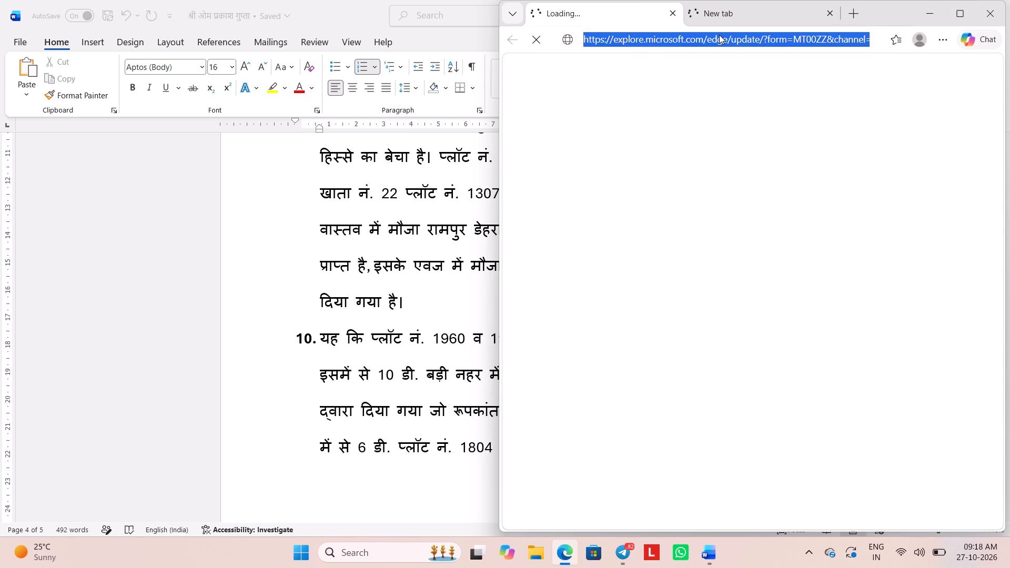
type("plot in")
key("space")
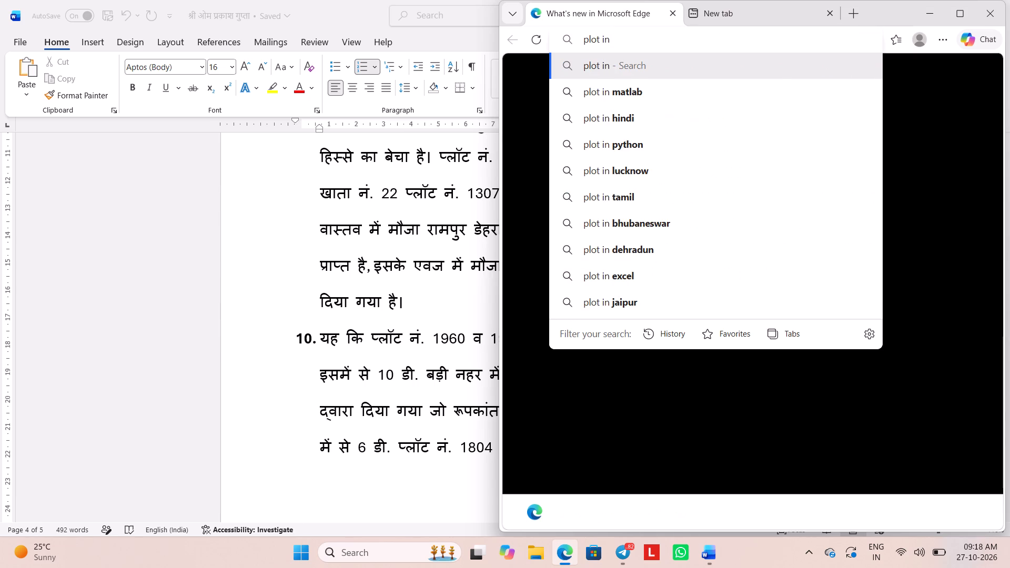
left_click(676, 112)
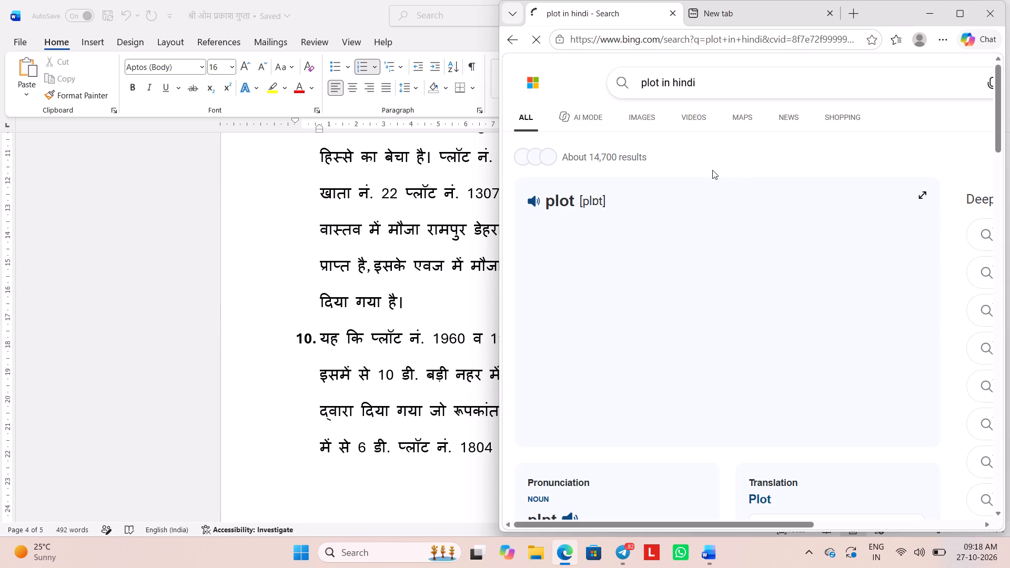
scroll(609, 239, "down", 1)
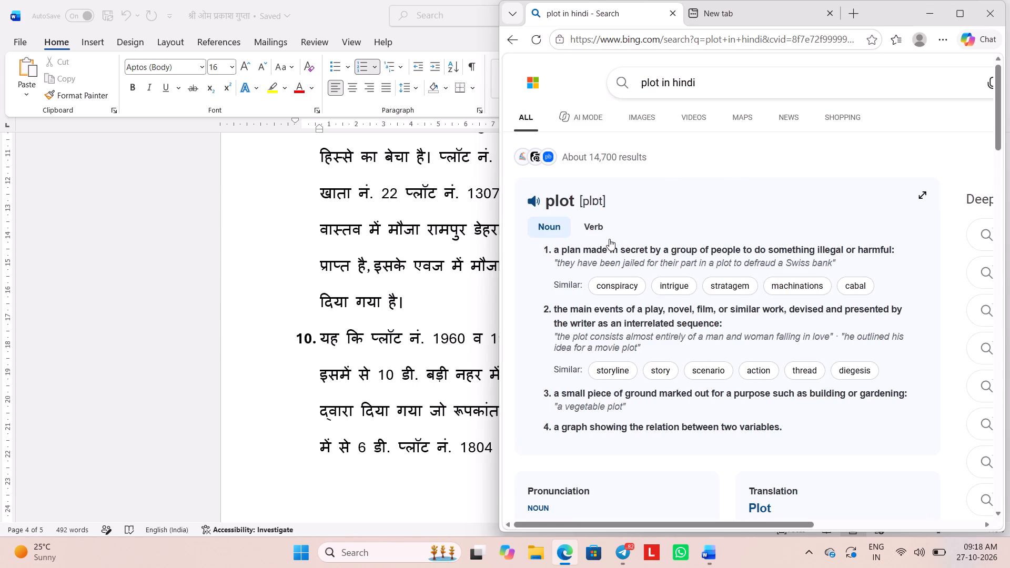
scroll(609, 239, "down", 3)
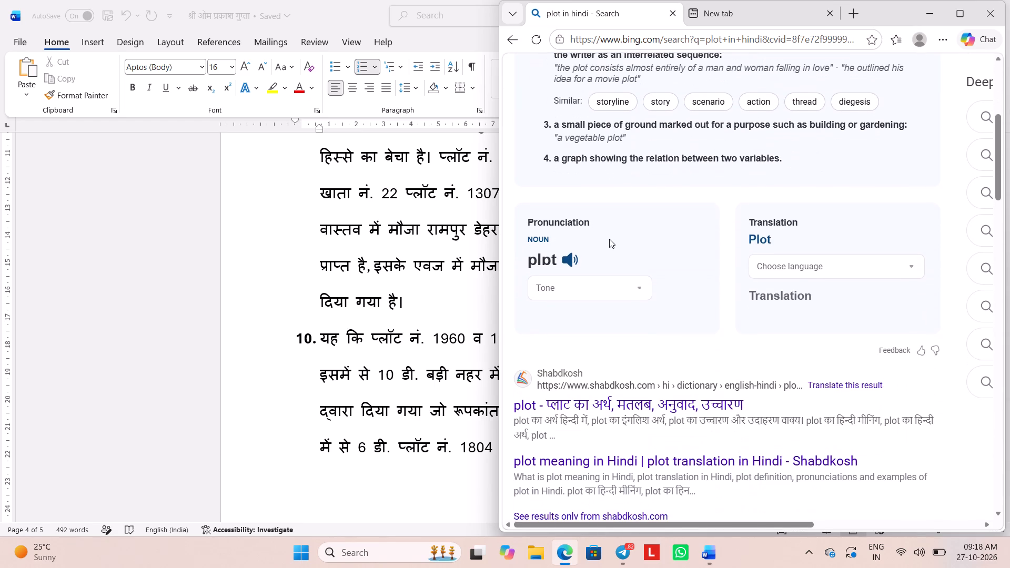
scroll(609, 239, "down", 1)
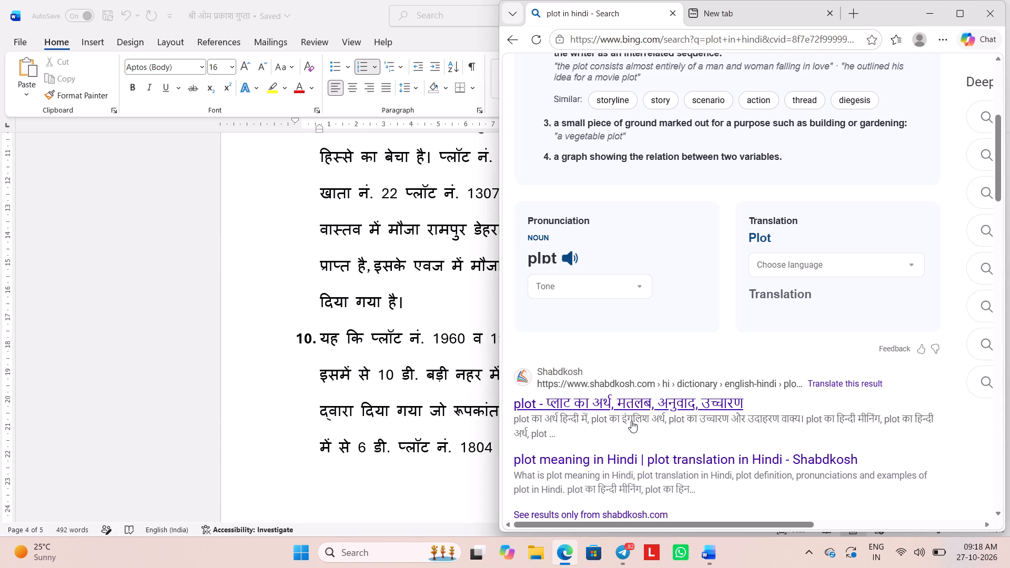
scroll(631, 421, "down", 1)
scroll(678, 419, "down", 1)
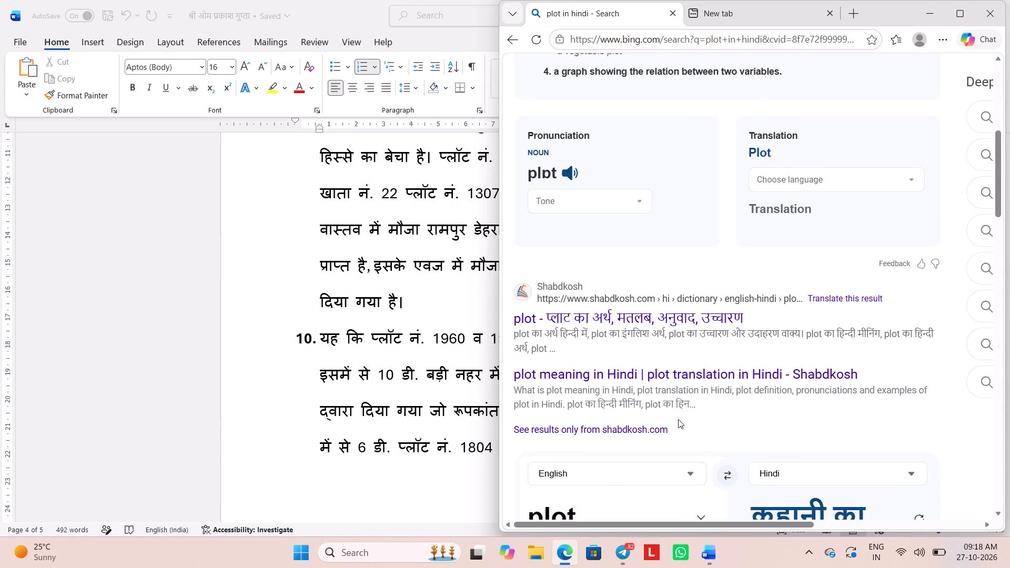
scroll(678, 419, "down", 3)
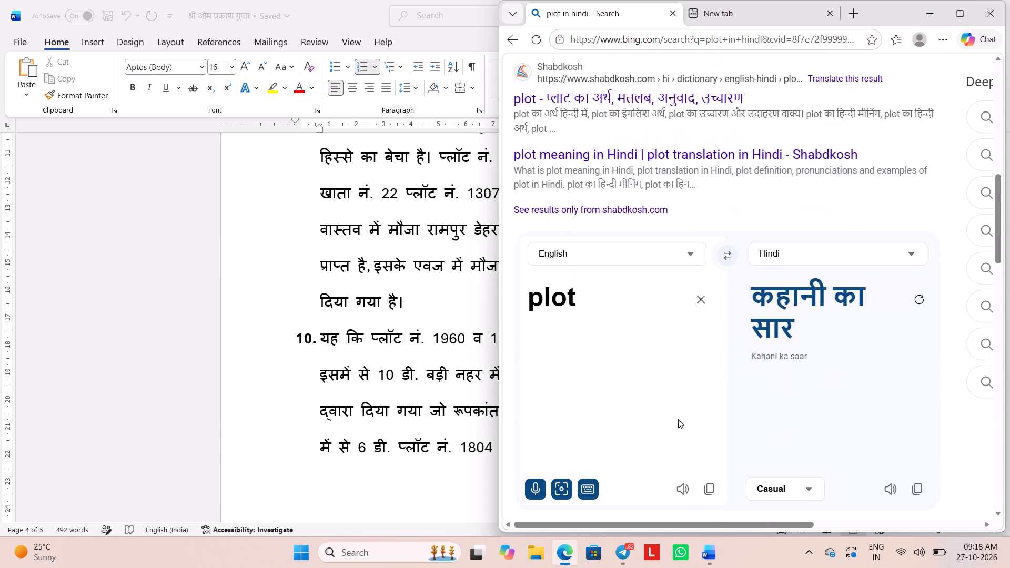
scroll(678, 419, "down", 2)
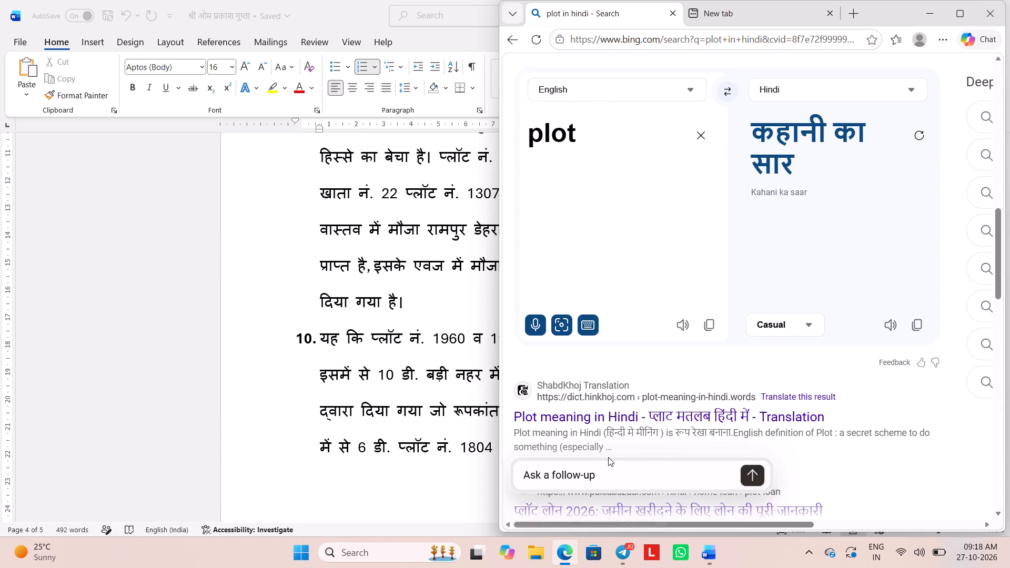
scroll(640, 418, "down", 2)
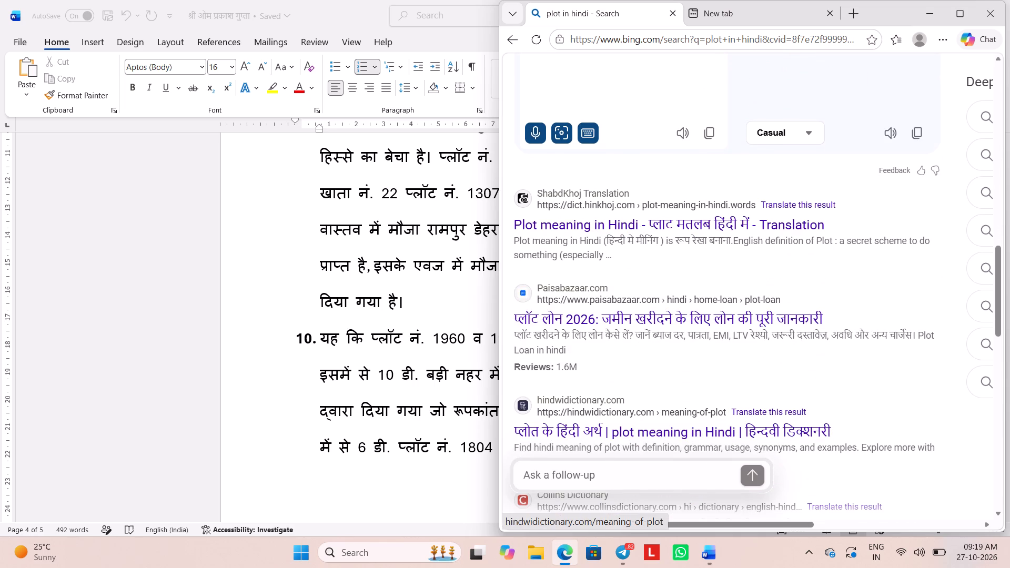
Copy the word "प्लॉट" from the interest-rate heading of the Paisabazaar plot-loan page and close the browser.
left_click(686, 309)
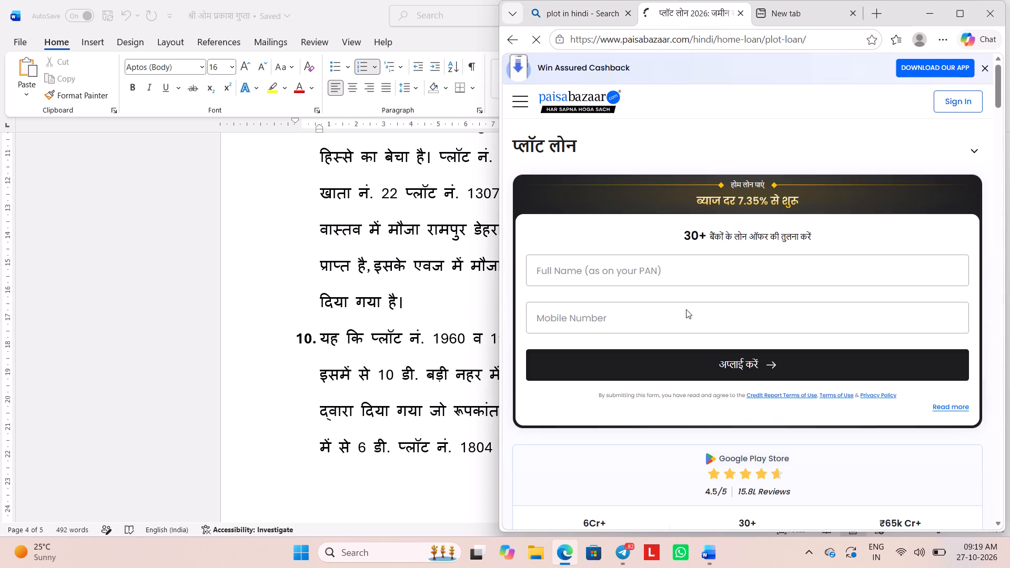
scroll(682, 308, "down", 4)
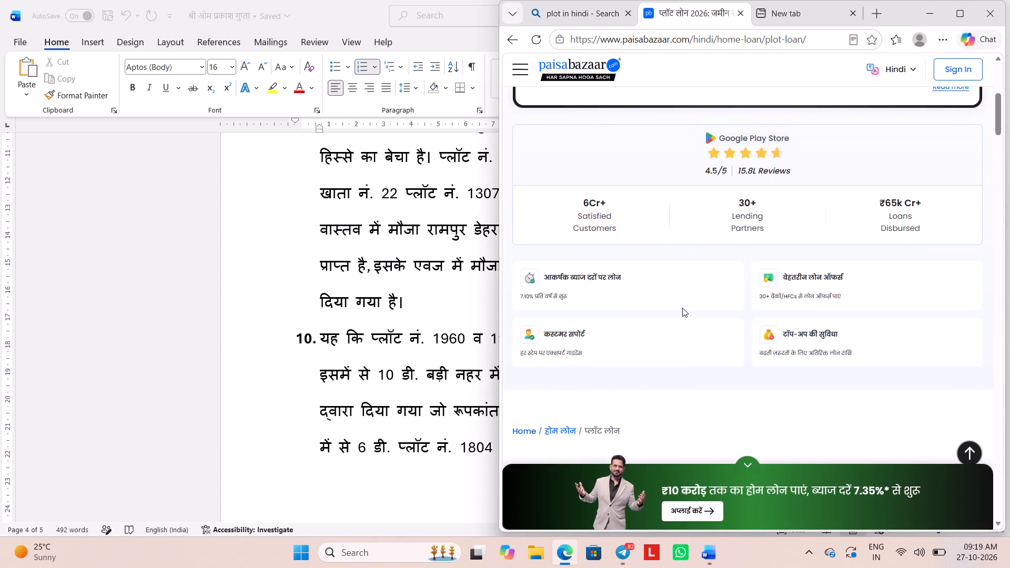
scroll(682, 308, "down", 2)
double_click(530, 312)
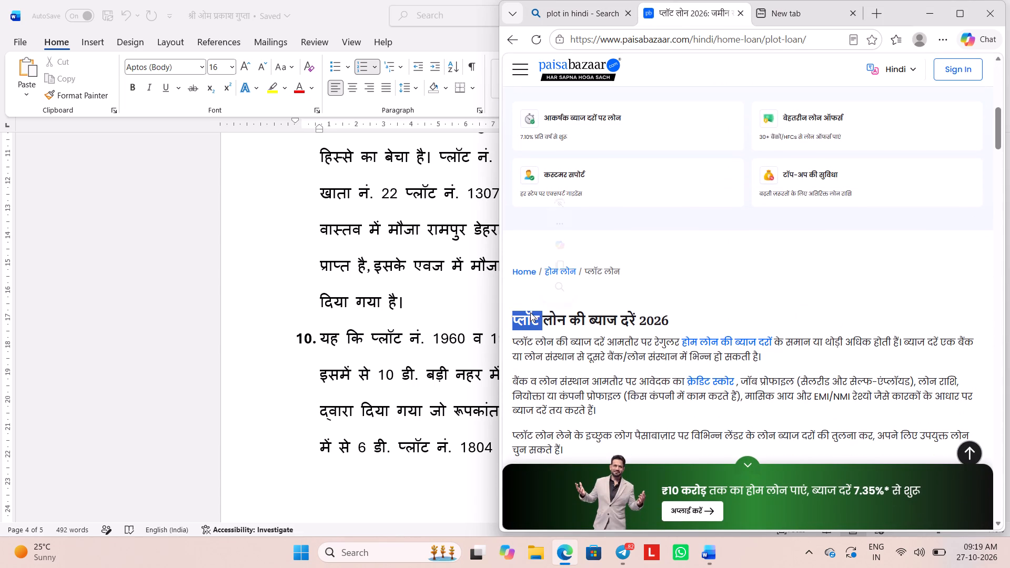
key("ctrl+c")
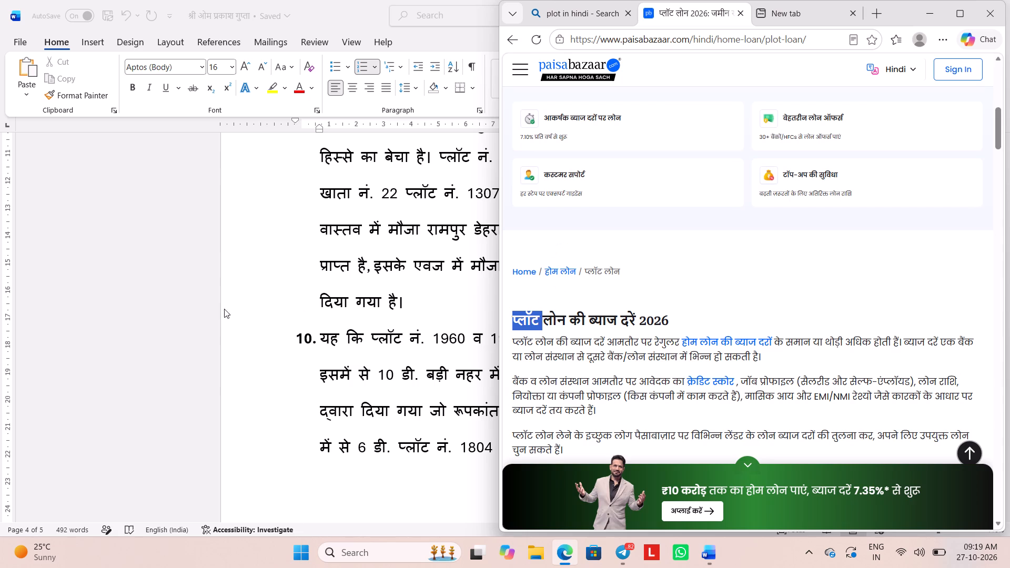
left_click(987, 11)
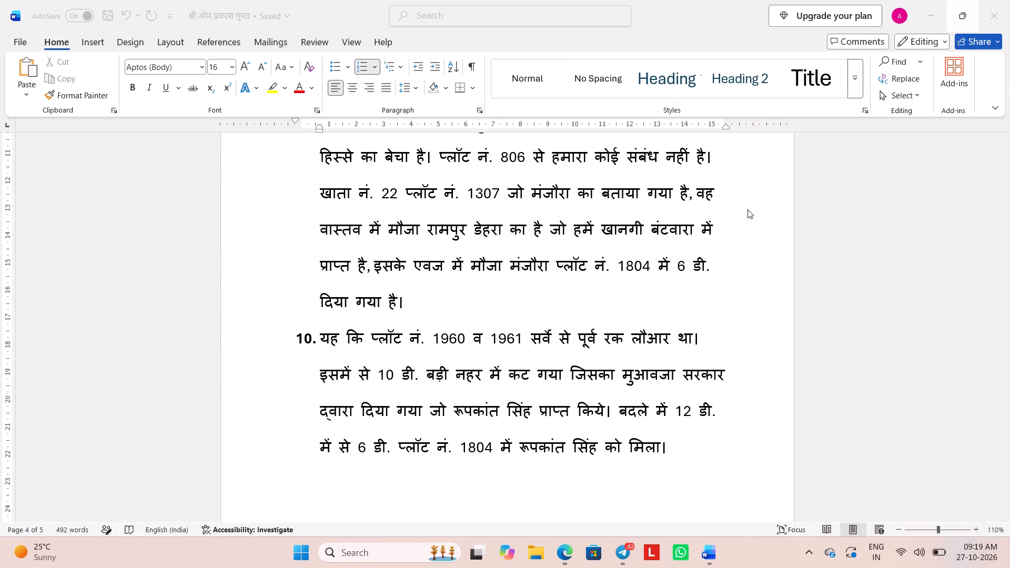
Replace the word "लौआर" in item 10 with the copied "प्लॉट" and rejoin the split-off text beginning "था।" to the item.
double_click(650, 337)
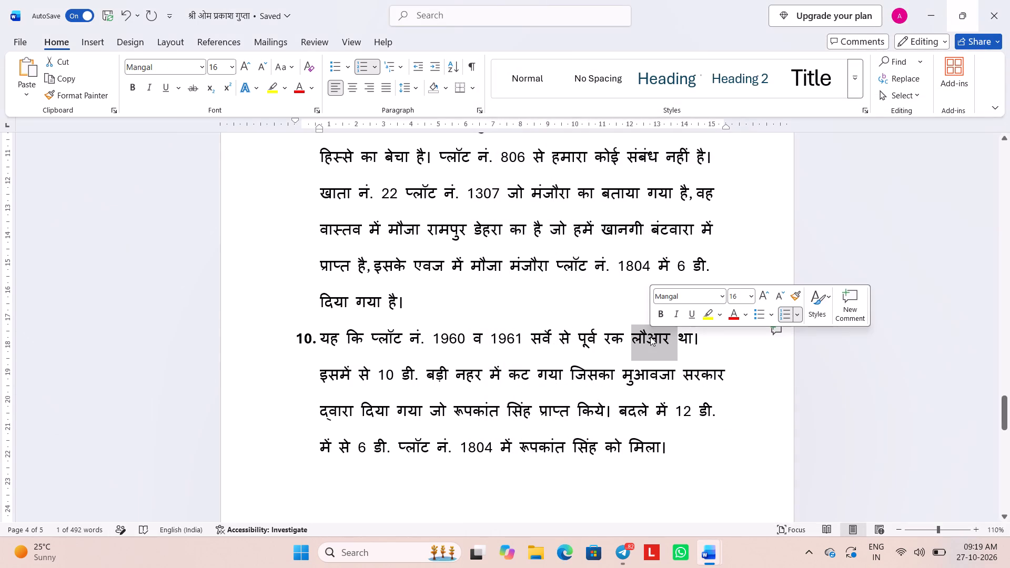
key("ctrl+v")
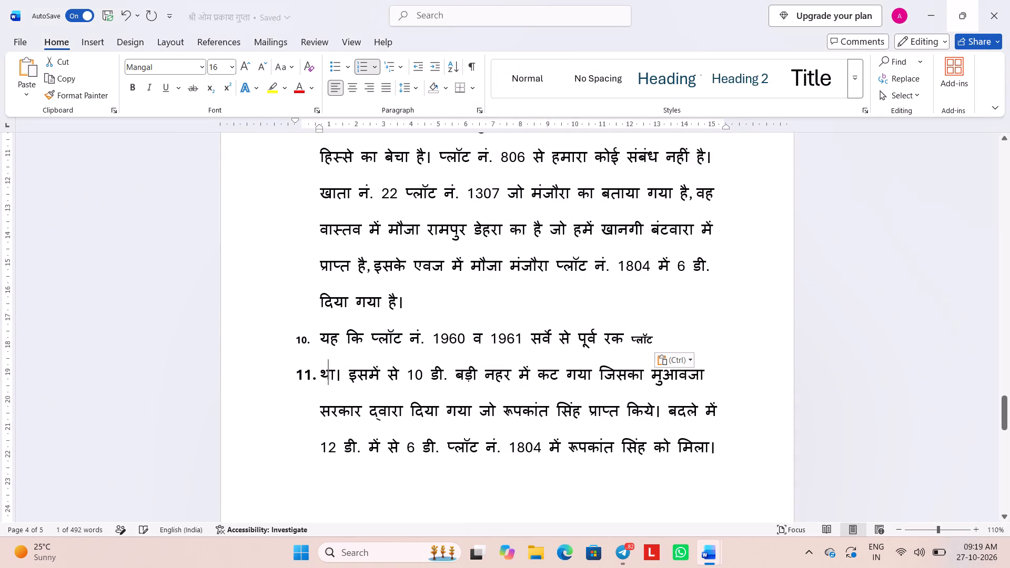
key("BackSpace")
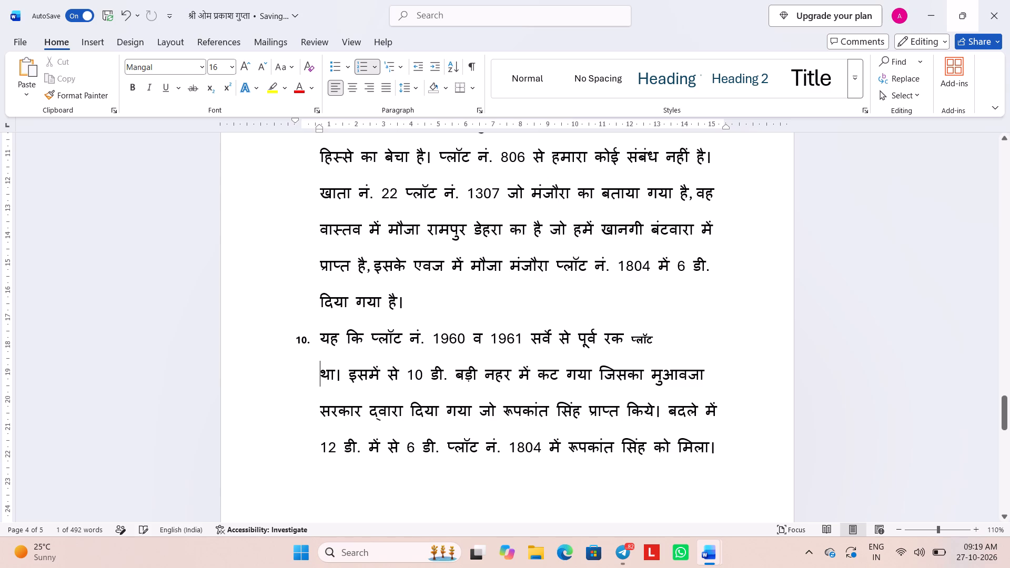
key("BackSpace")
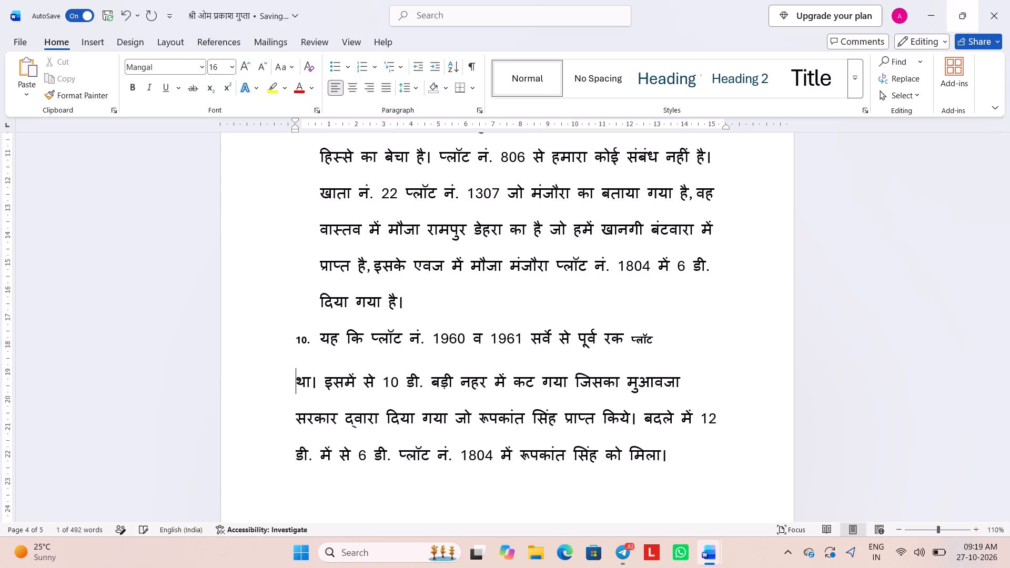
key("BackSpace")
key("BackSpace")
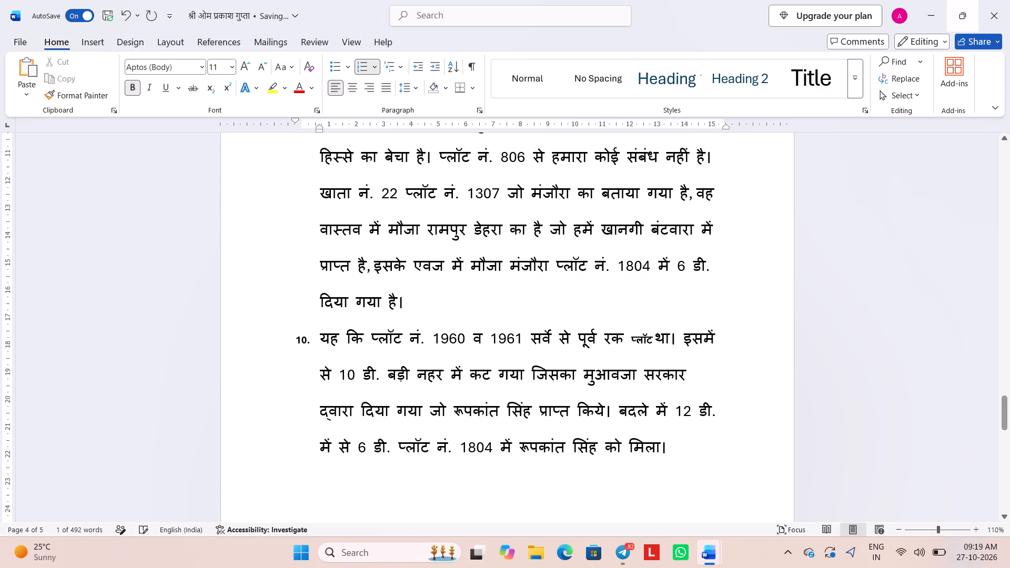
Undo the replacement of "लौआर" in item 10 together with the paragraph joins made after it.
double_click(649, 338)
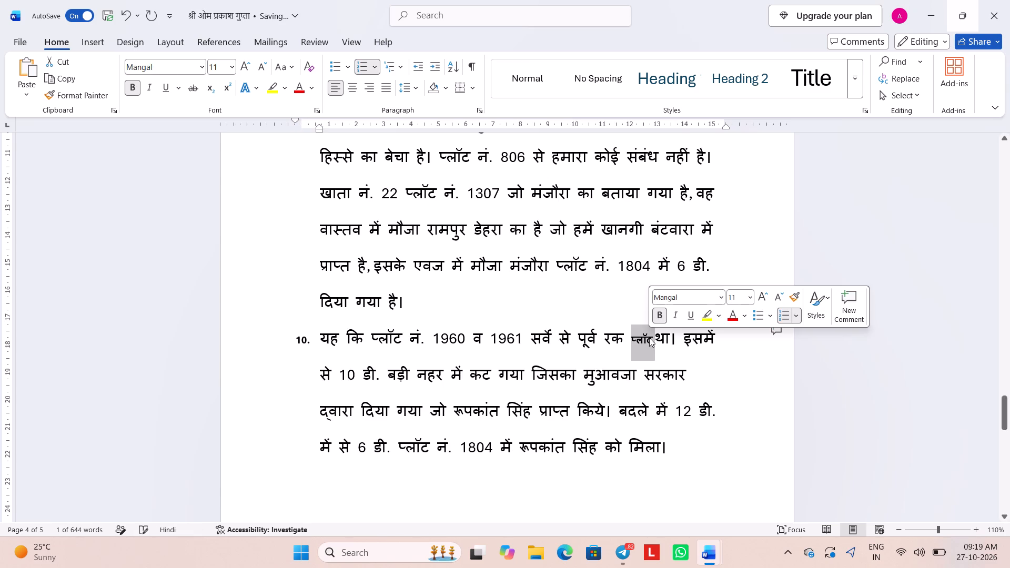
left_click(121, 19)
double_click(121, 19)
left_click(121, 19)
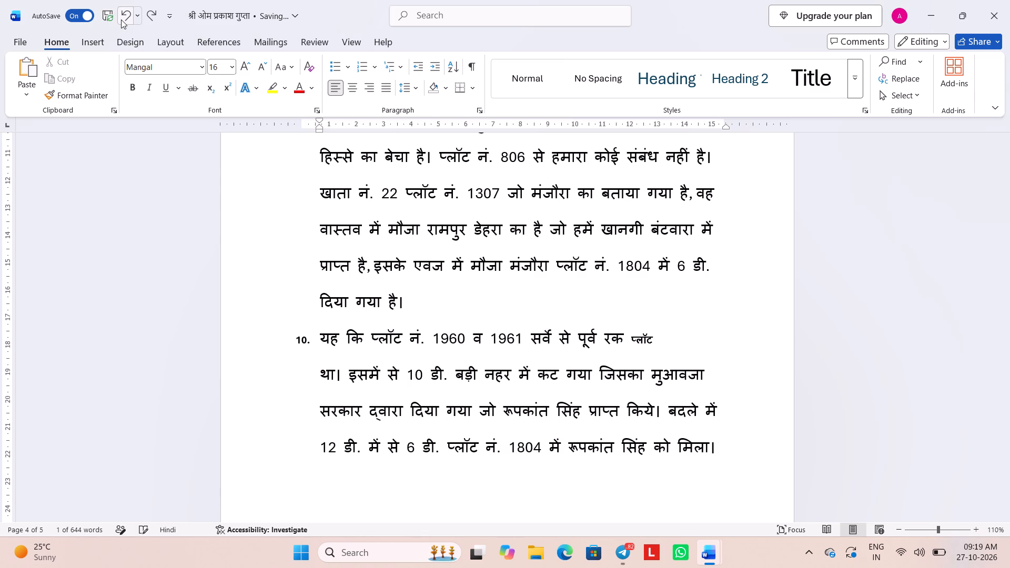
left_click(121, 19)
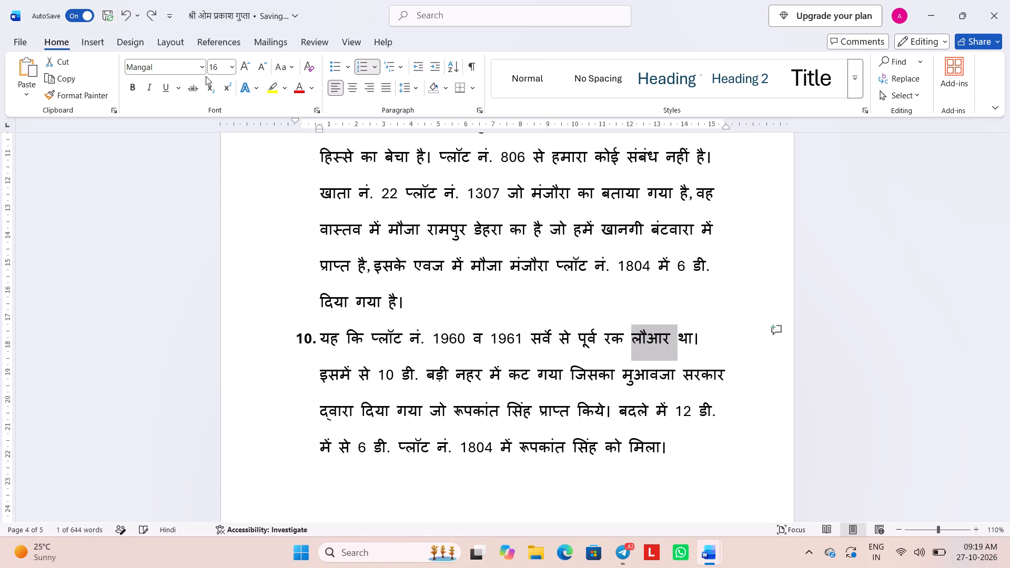
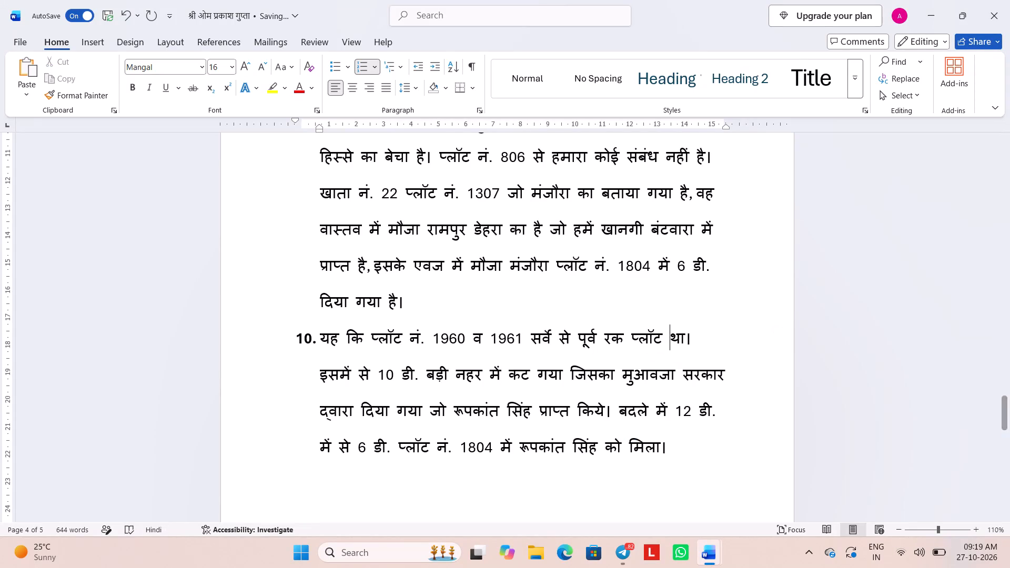
Copy the notice document's file name from its file details.
scroll(675, 319, "down", 7)
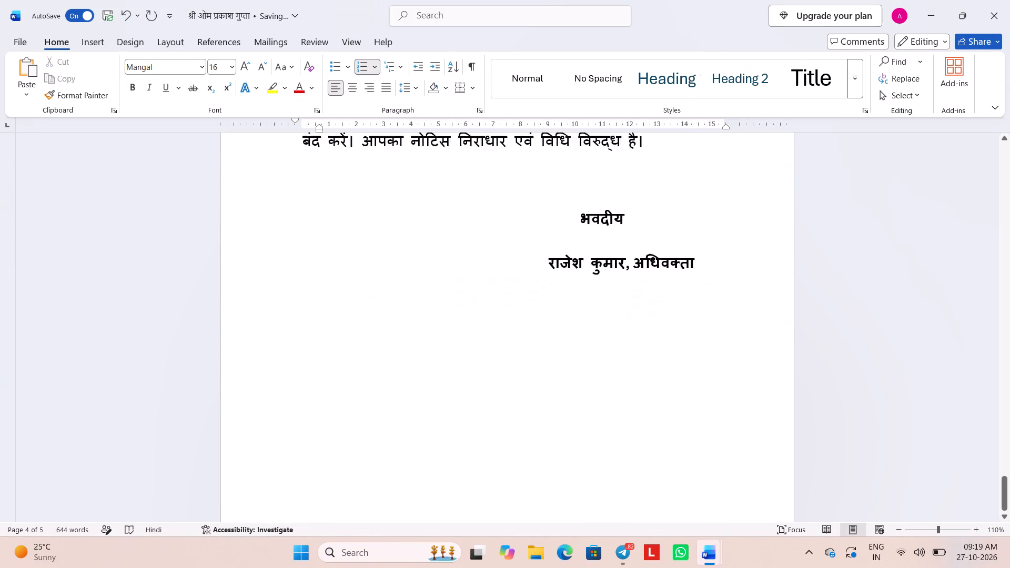
scroll(675, 319, "up", 19)
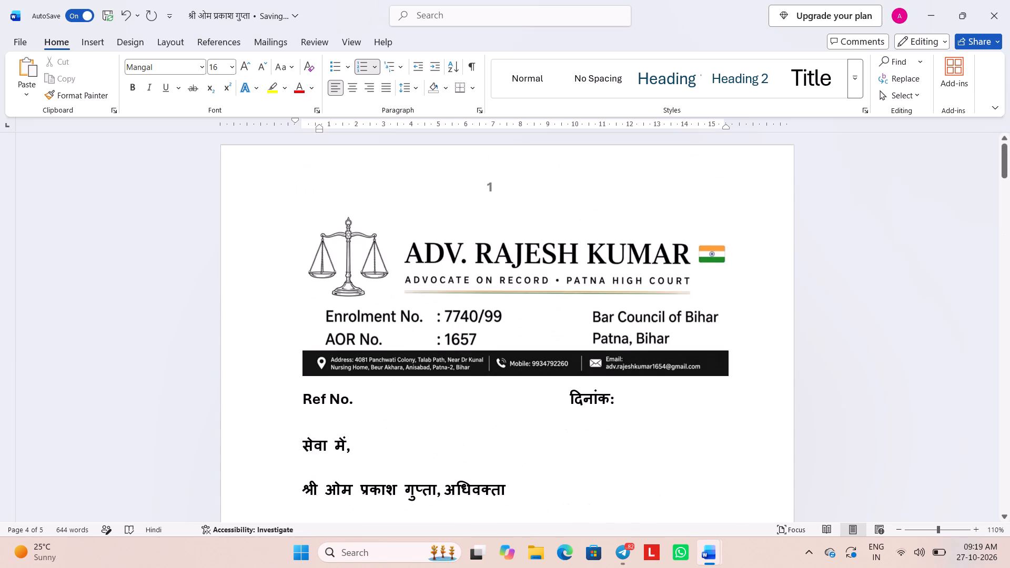
left_click(216, 5)
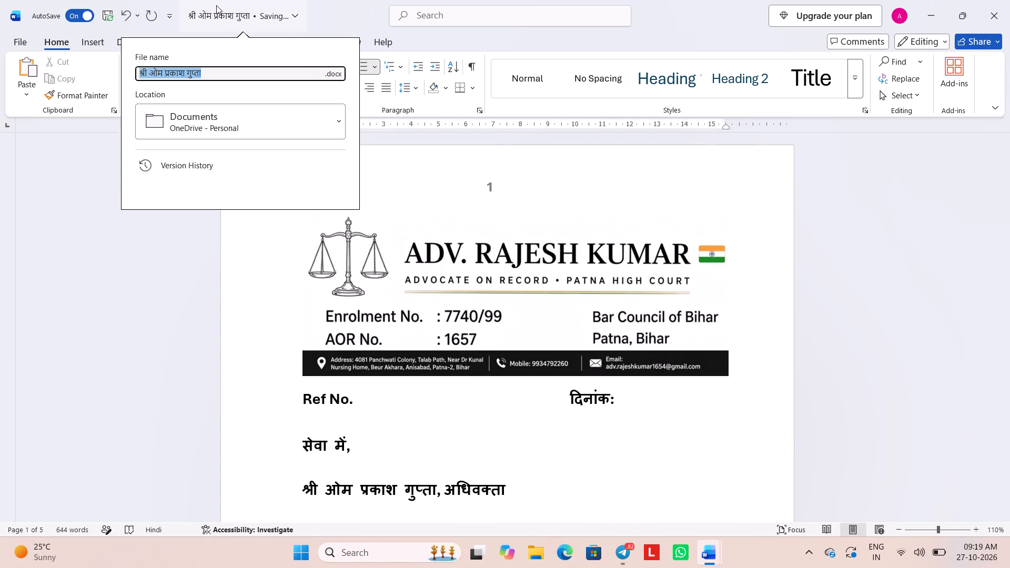
key("ctrl+c")
Print all pages of the notice with Microsoft Print to PDF into Downloads, replacing the existing PDF that has the document's name.
left_click(32, 36)
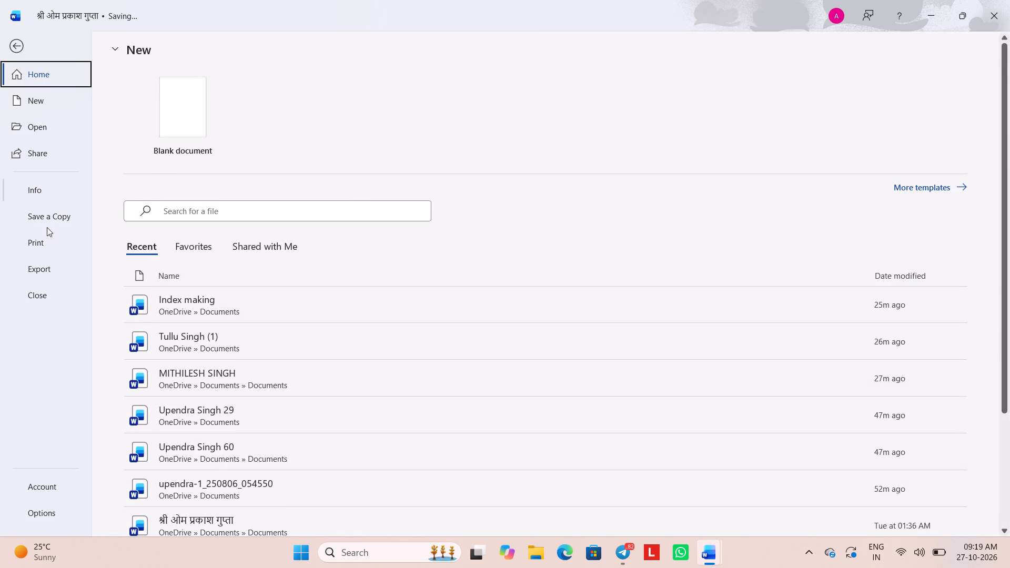
left_click(41, 234)
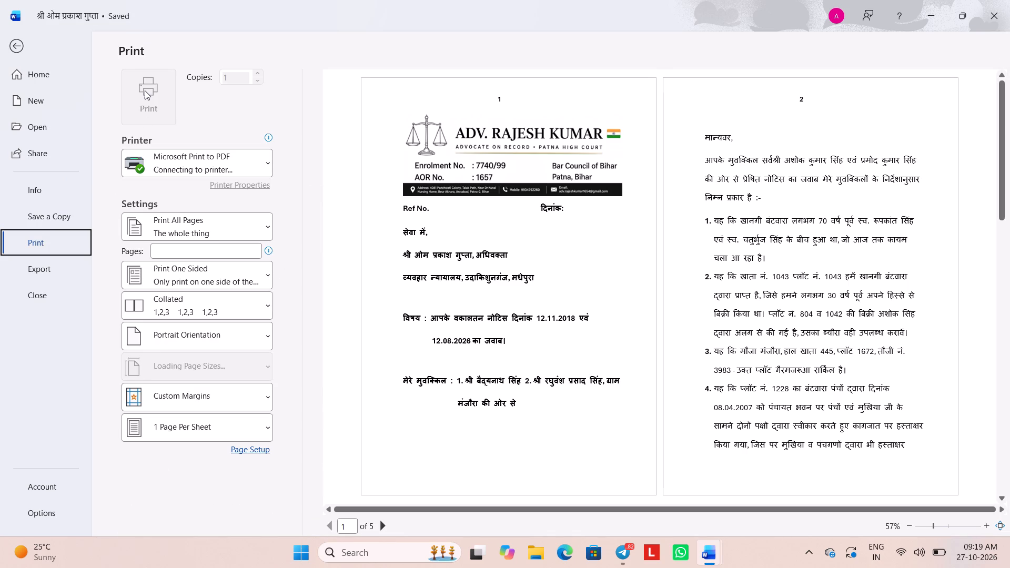
left_click(145, 90)
left_click(145, 90)
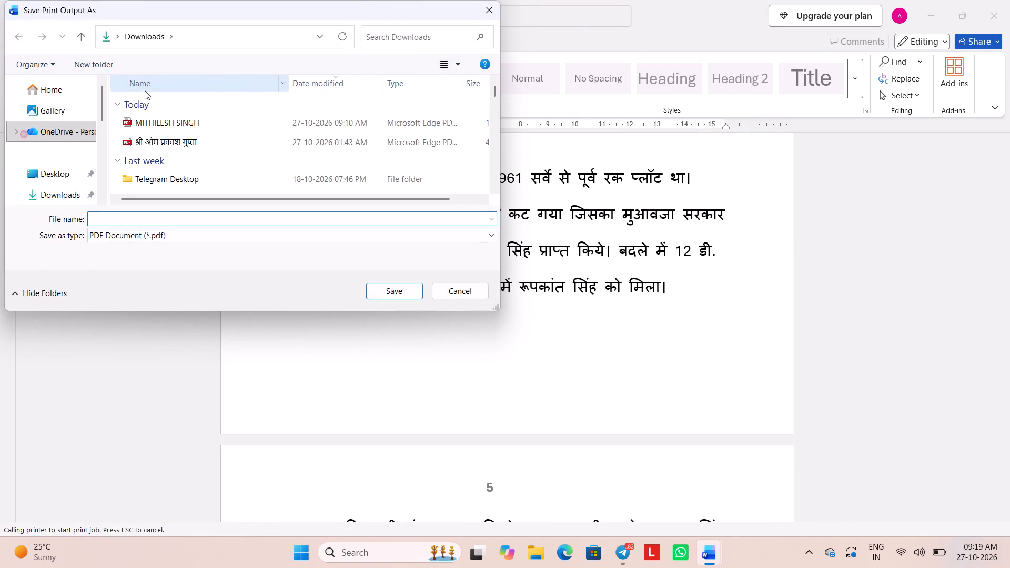
left_click(171, 143)
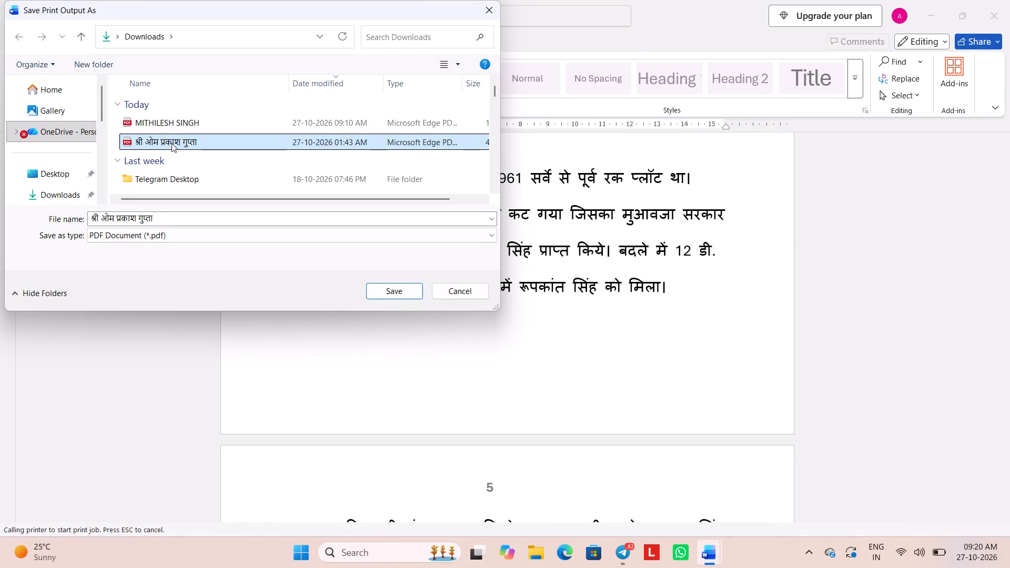
key("Return")
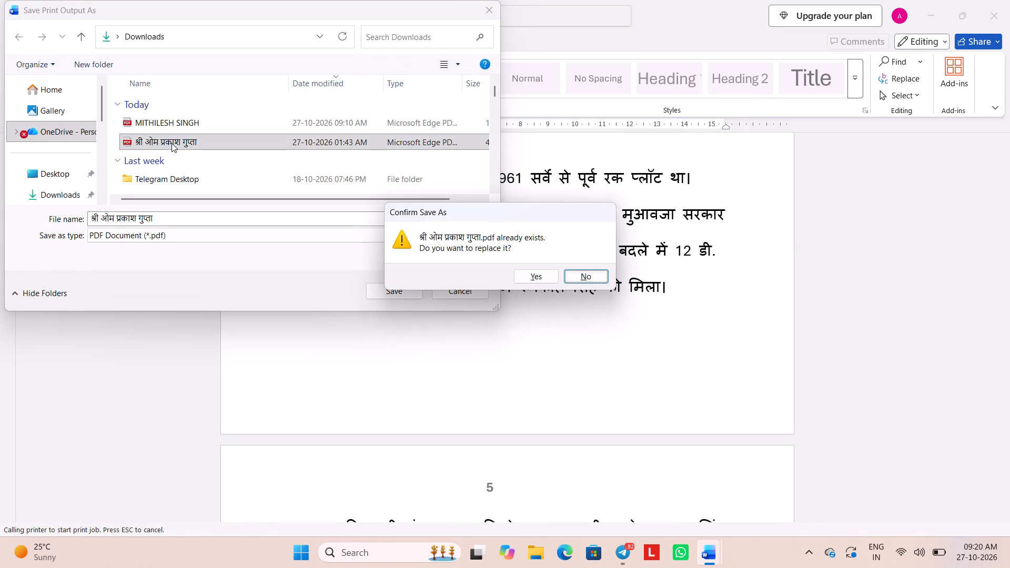
key("Left")
key("Return")
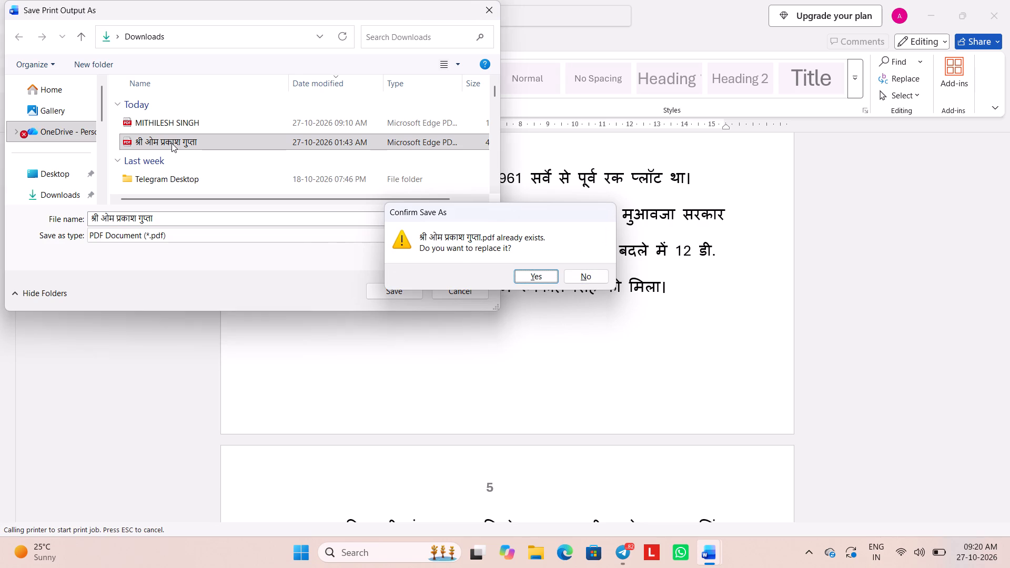
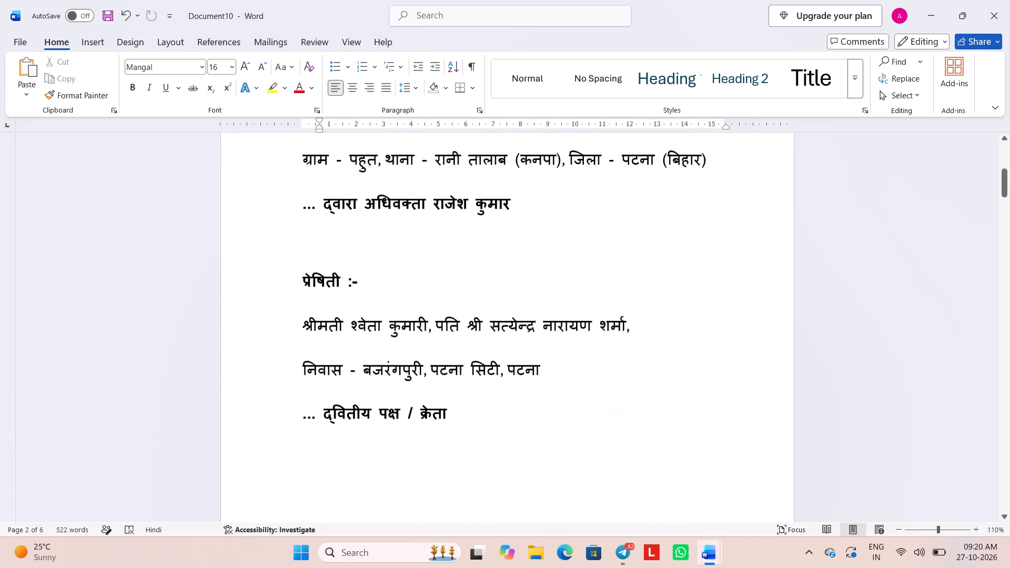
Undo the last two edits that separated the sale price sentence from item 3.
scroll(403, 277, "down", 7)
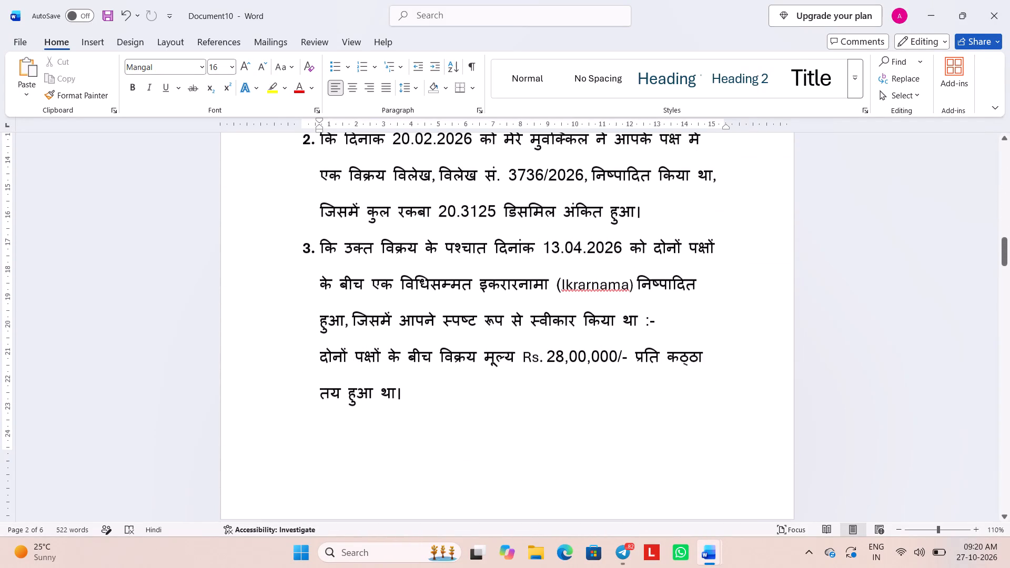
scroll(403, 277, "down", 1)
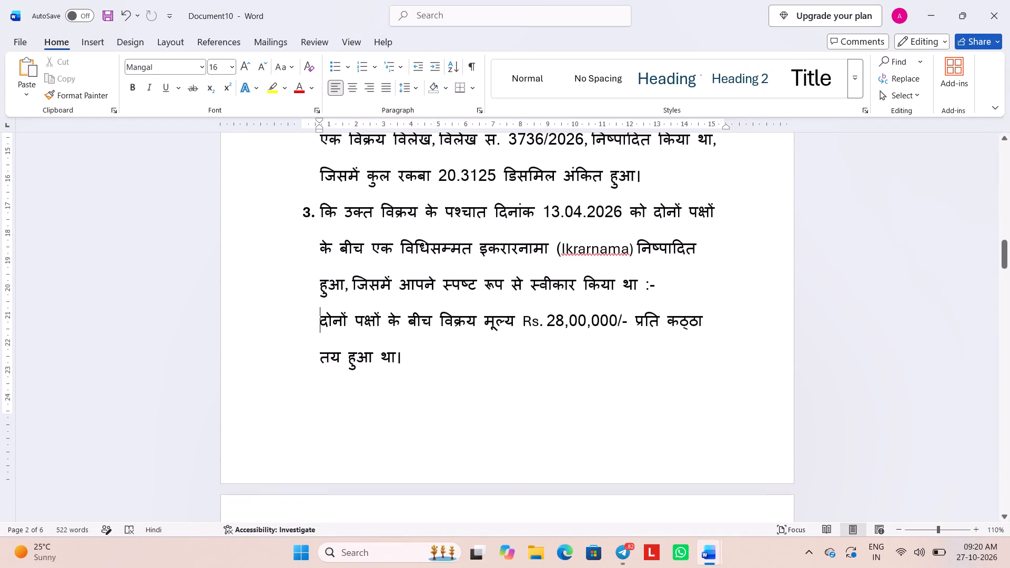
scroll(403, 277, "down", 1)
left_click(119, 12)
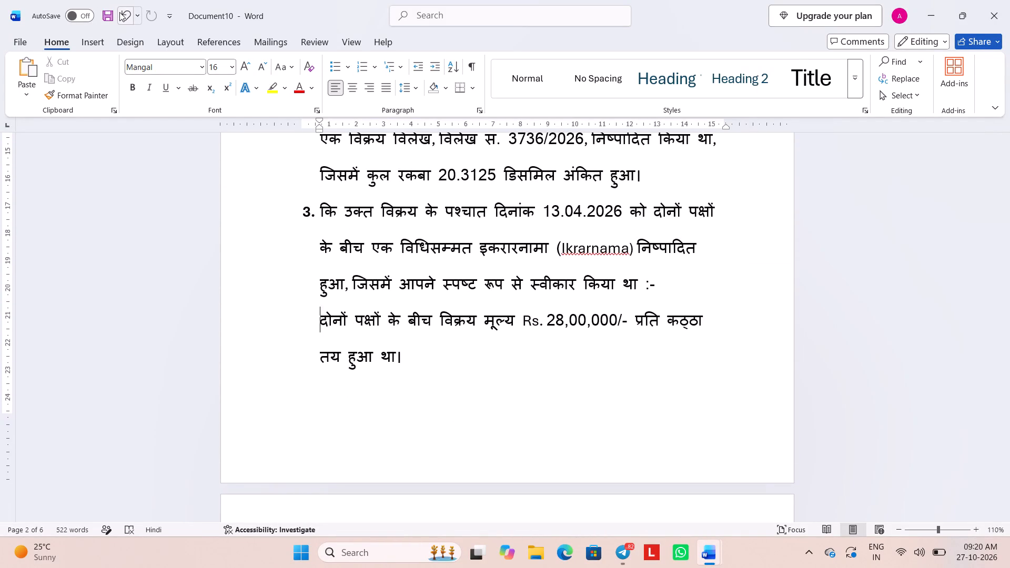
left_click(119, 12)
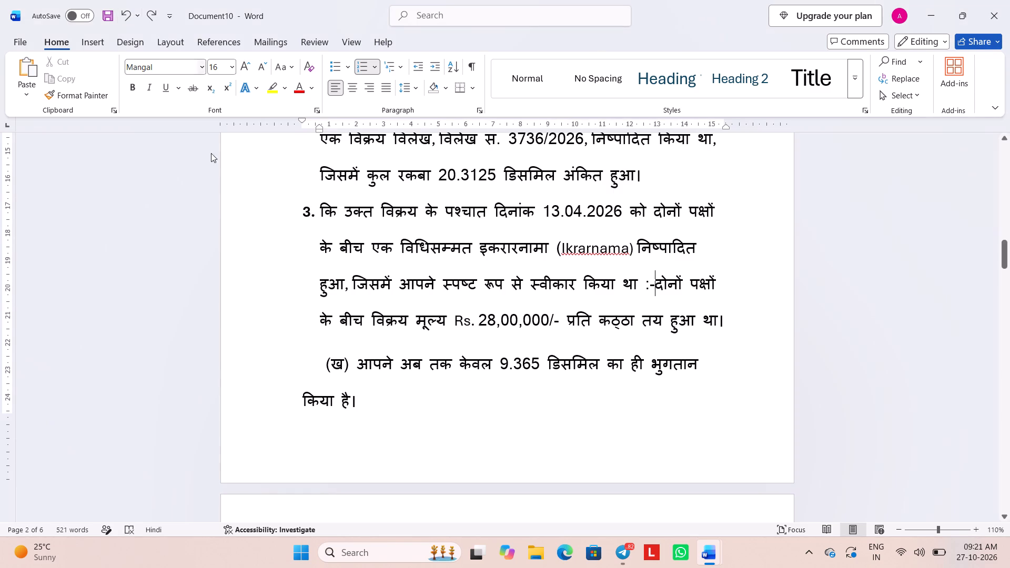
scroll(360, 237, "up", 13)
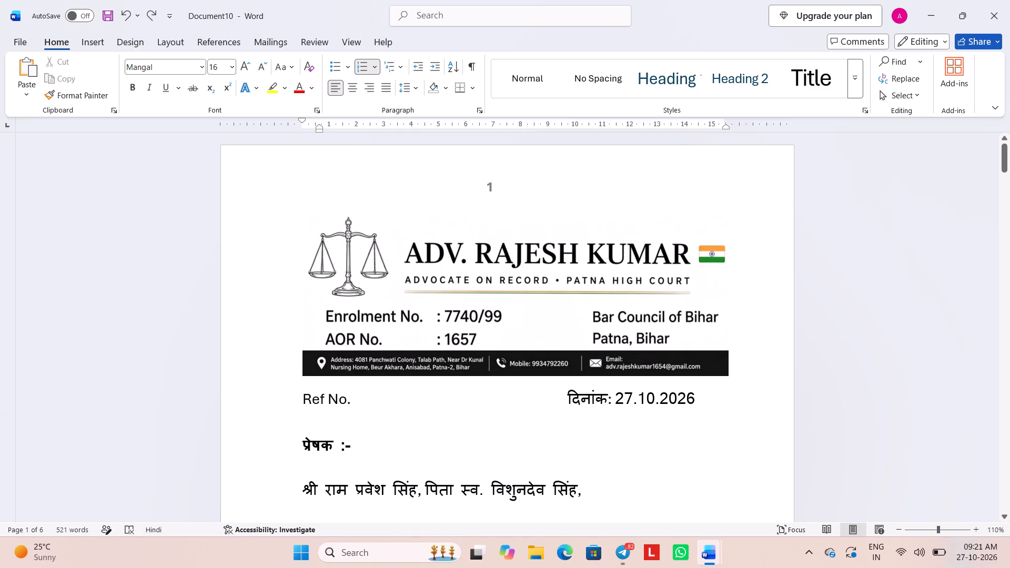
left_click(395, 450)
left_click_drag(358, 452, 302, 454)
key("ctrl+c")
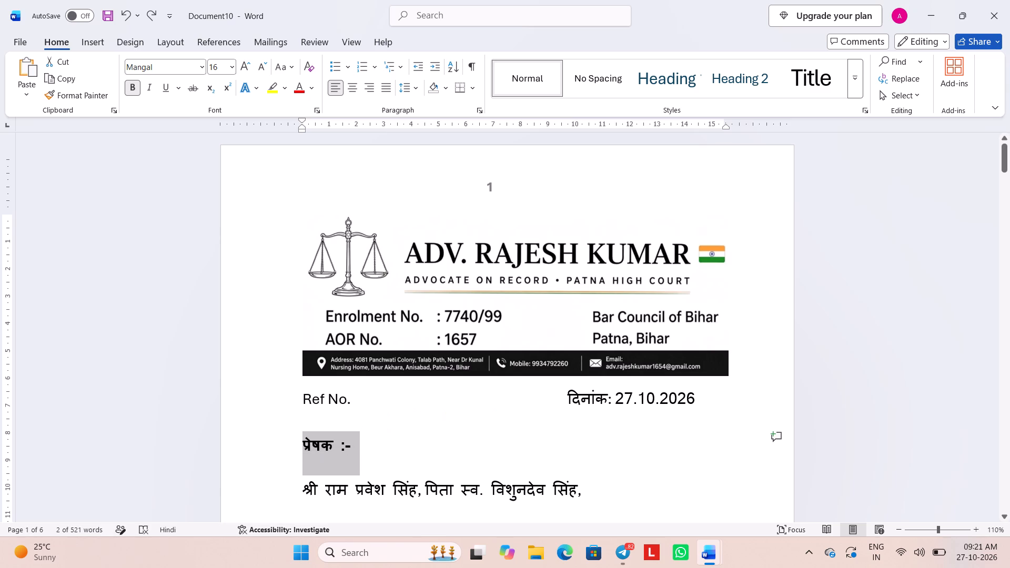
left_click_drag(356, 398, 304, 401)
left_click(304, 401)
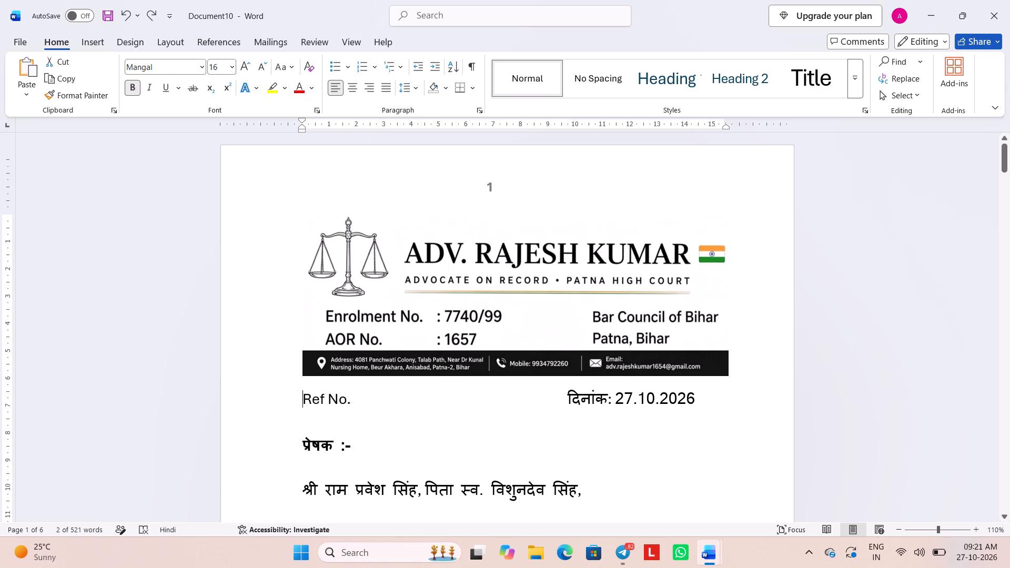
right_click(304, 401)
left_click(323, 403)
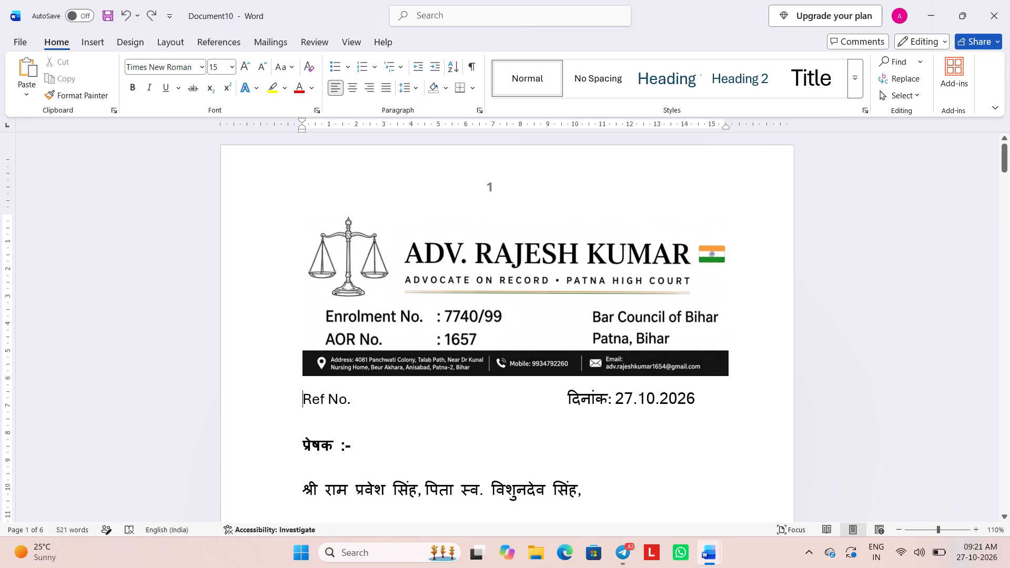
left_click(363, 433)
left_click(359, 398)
Split item 3 after "स्वीकार किया था :-" so the "दोनों पक्षों के बीच" sentence forms its own unnumbered paragraph.
scroll(336, 450, "down", 1)
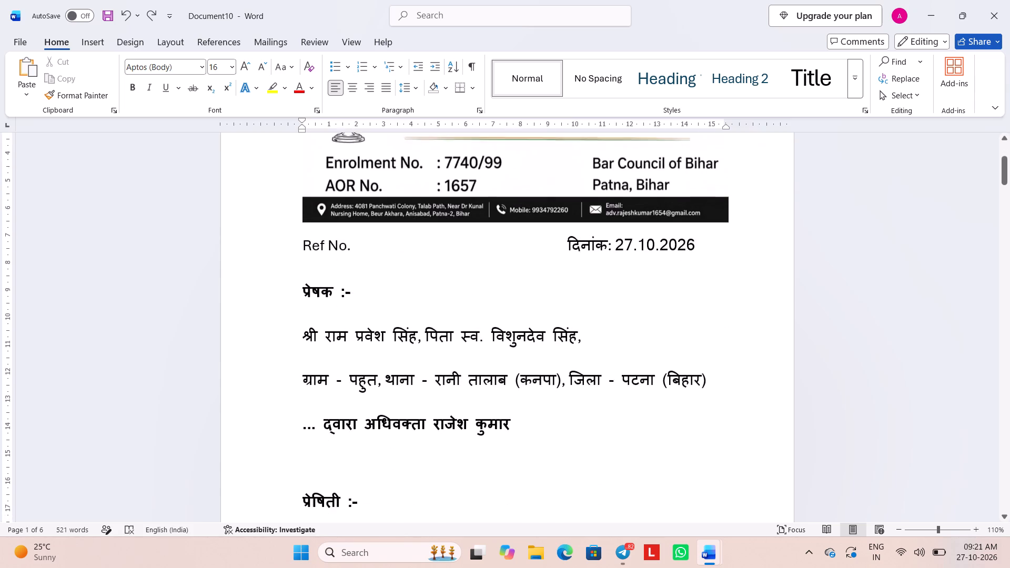
scroll(336, 450, "down", 5)
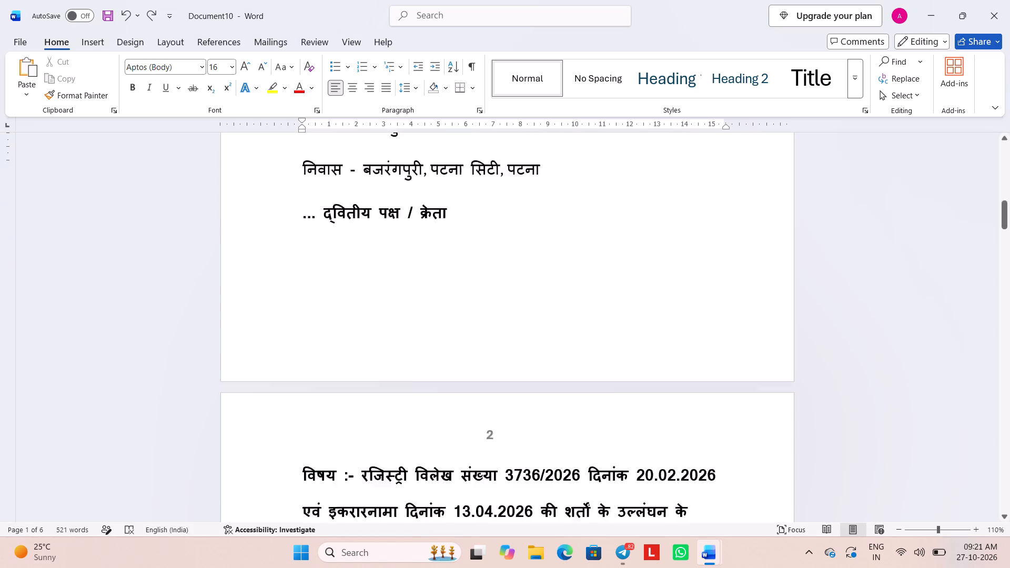
scroll(336, 450, "down", 3)
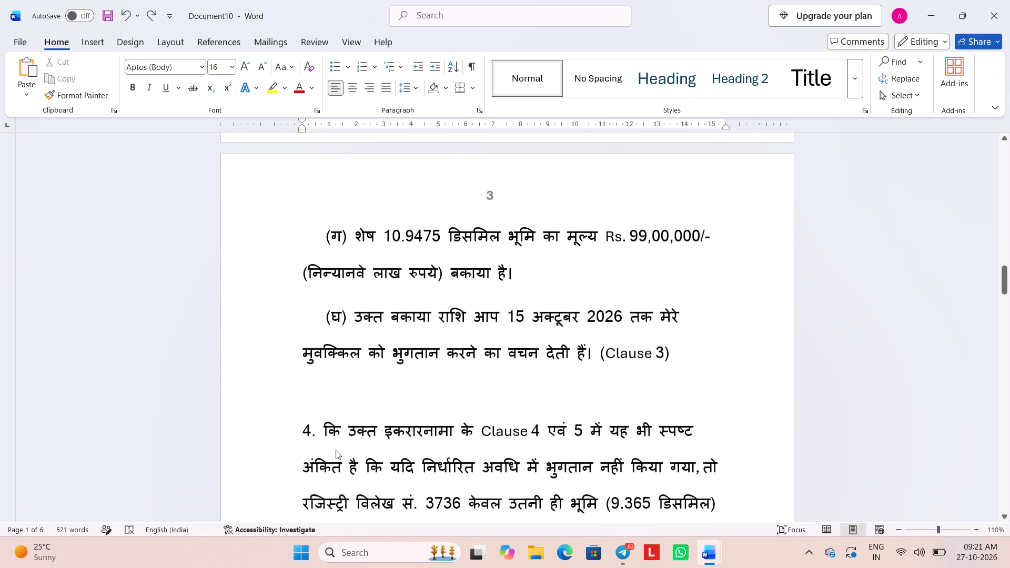
scroll(336, 450, "down", 1)
scroll(336, 450, "up", 2)
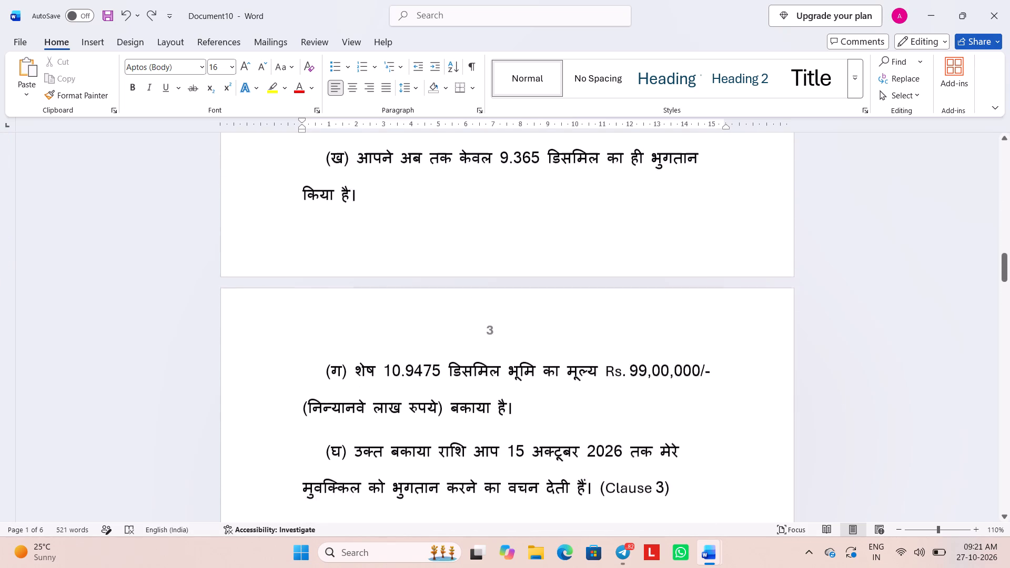
scroll(336, 450, "up", 2)
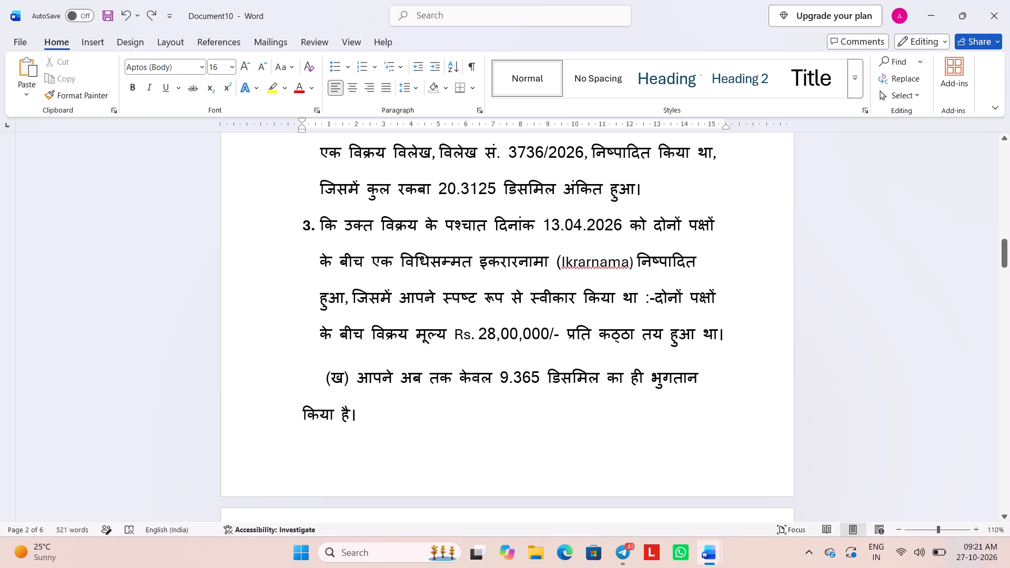
left_click(656, 303)
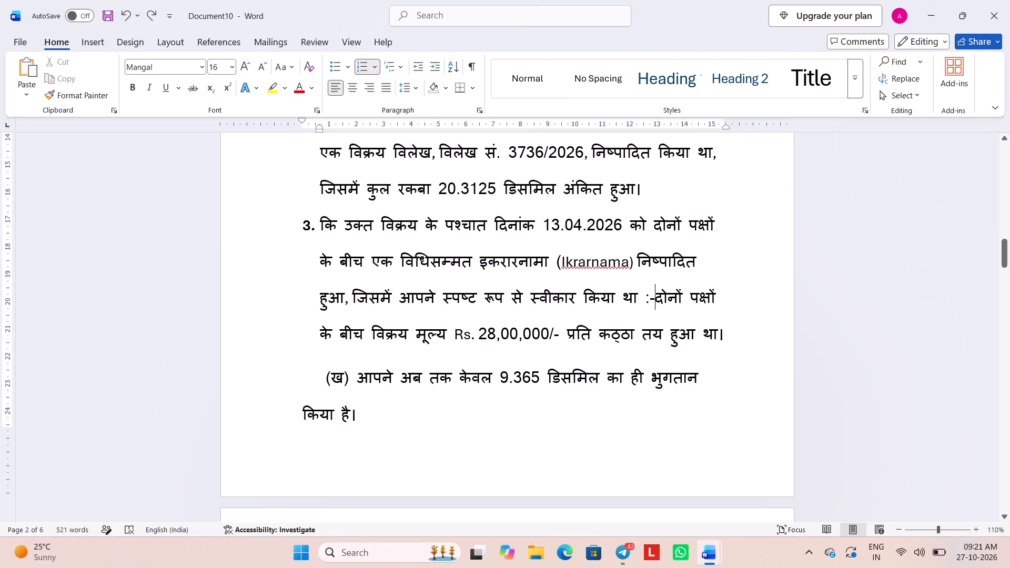
key("Return")
key("BackSpace")
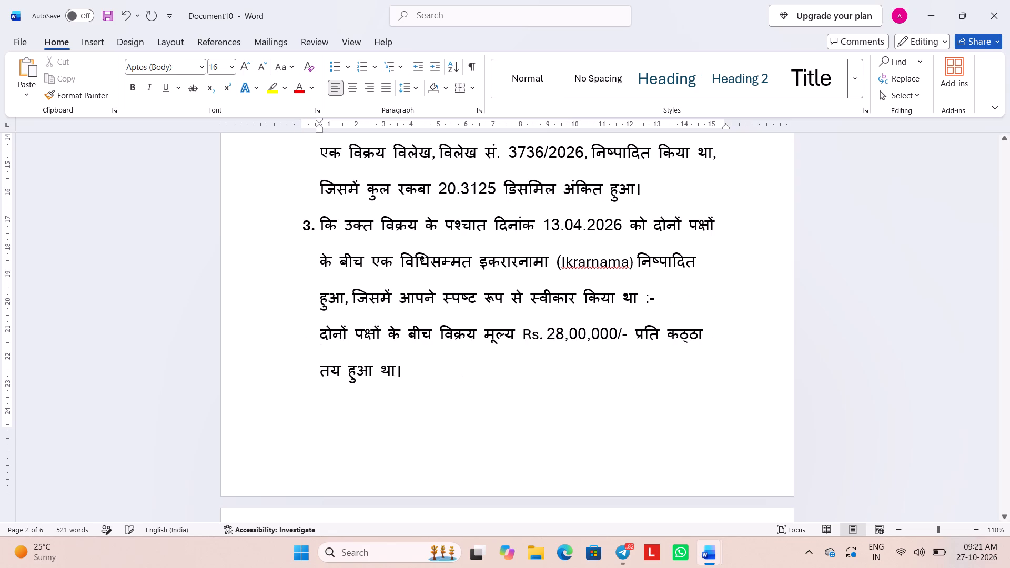
Number the sale price paragraph with the bold (क), (ख), (ग) format and move its first-line indent to about 1 cm.
scroll(563, 285, "down", 1)
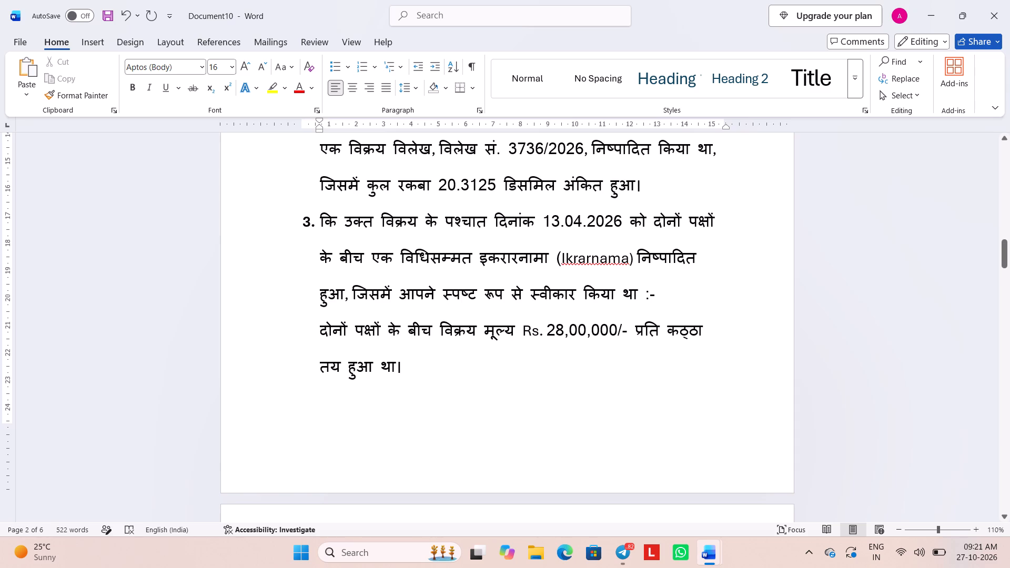
key("Return")
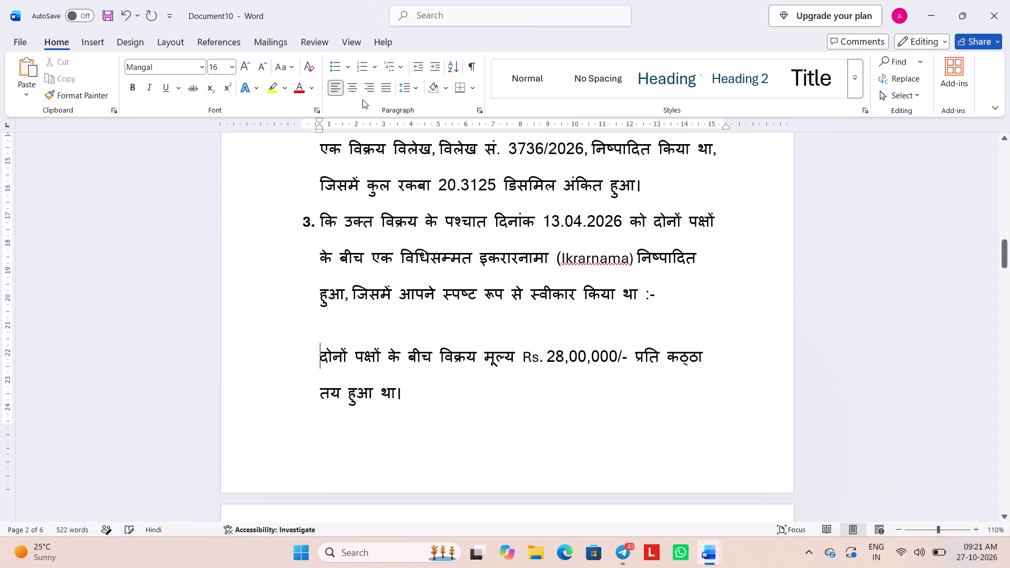
left_click(378, 69)
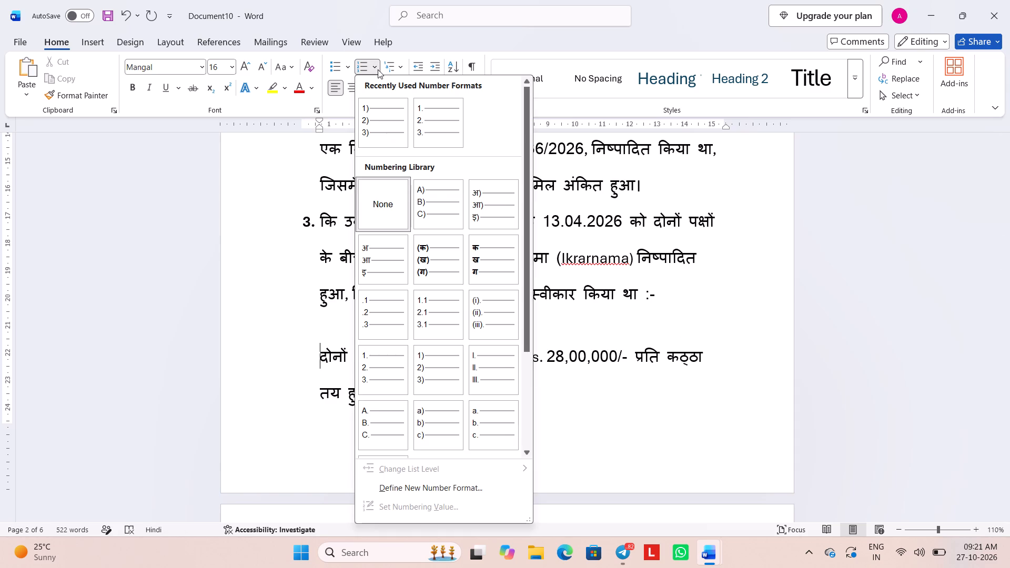
left_click(431, 246)
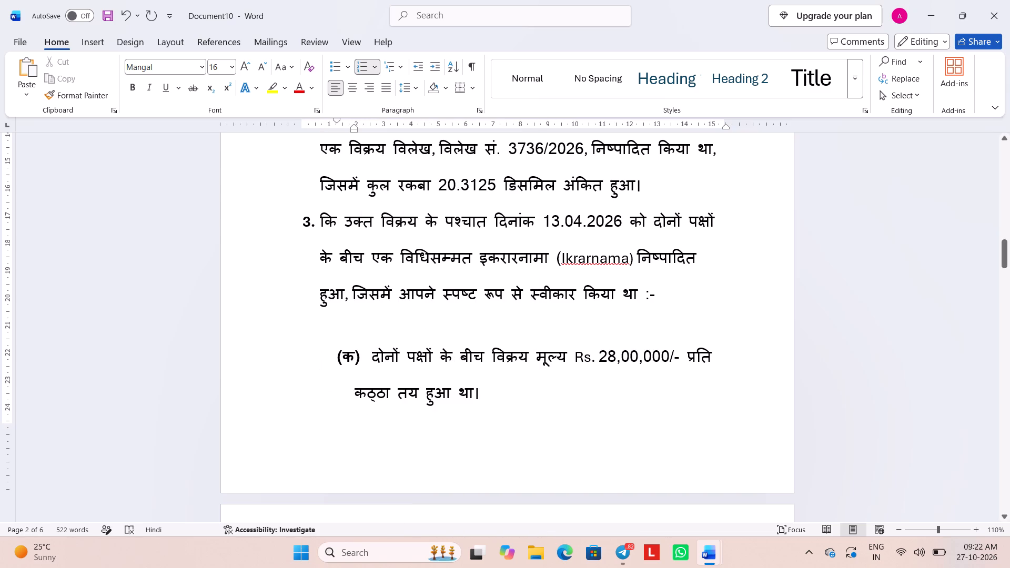
left_click(335, 119)
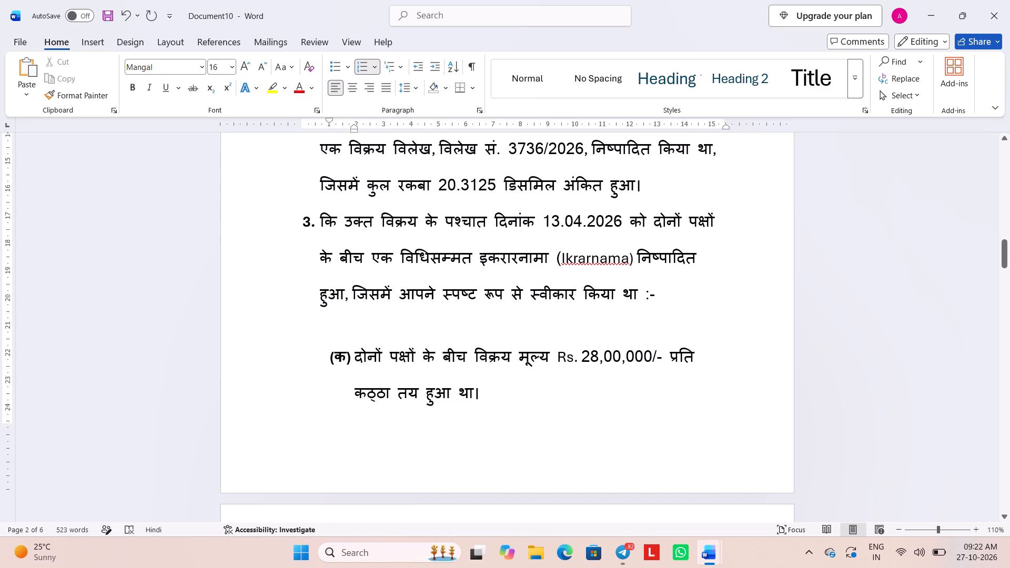
Delete the empty line between item 3's text and sub-item (क).
left_click(350, 324)
key("BackSpace")
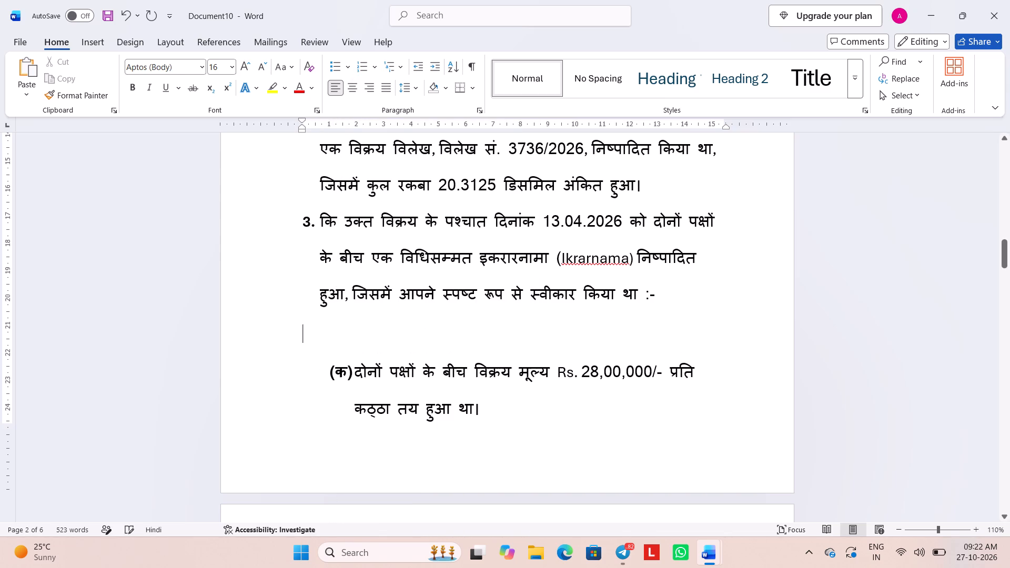
key("BackSpace")
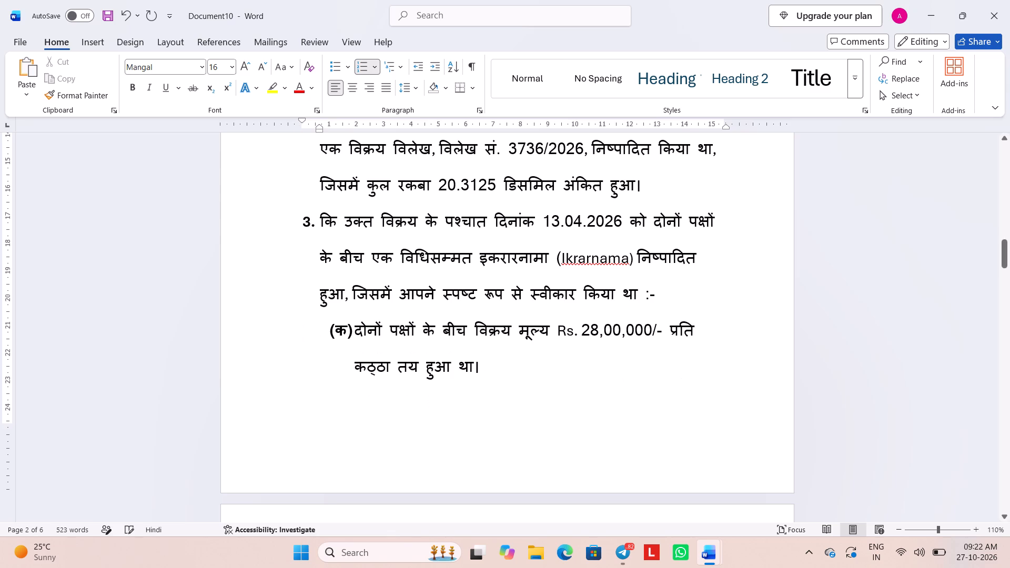
Replace the typed (ख) marker on the 9.365 डिसमिल paragraph with automatic numbering continuing the list from (क).
scroll(460, 374, "down", 2)
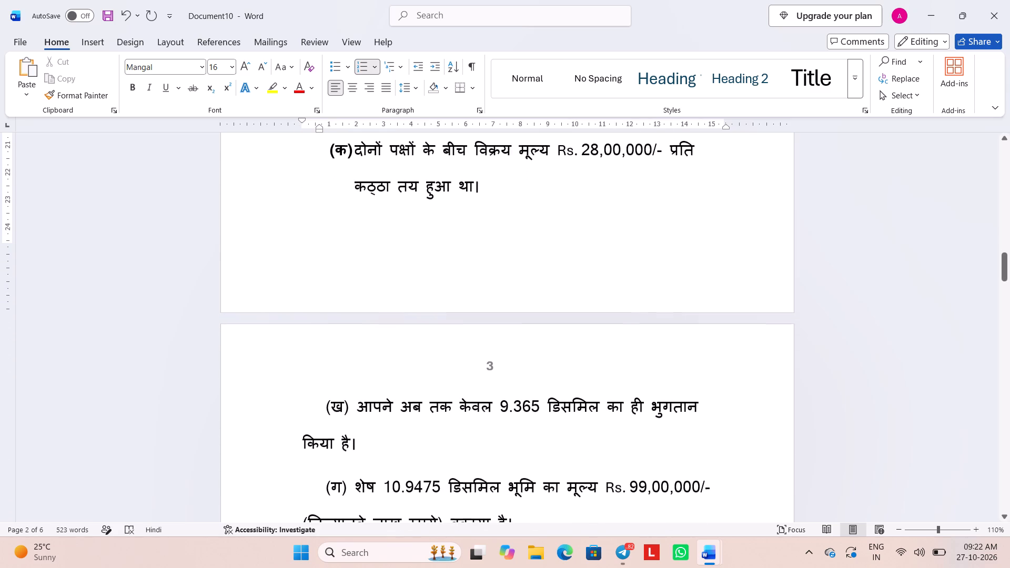
left_click(355, 415)
scroll(355, 415, "up", 1)
key("BackSpace")
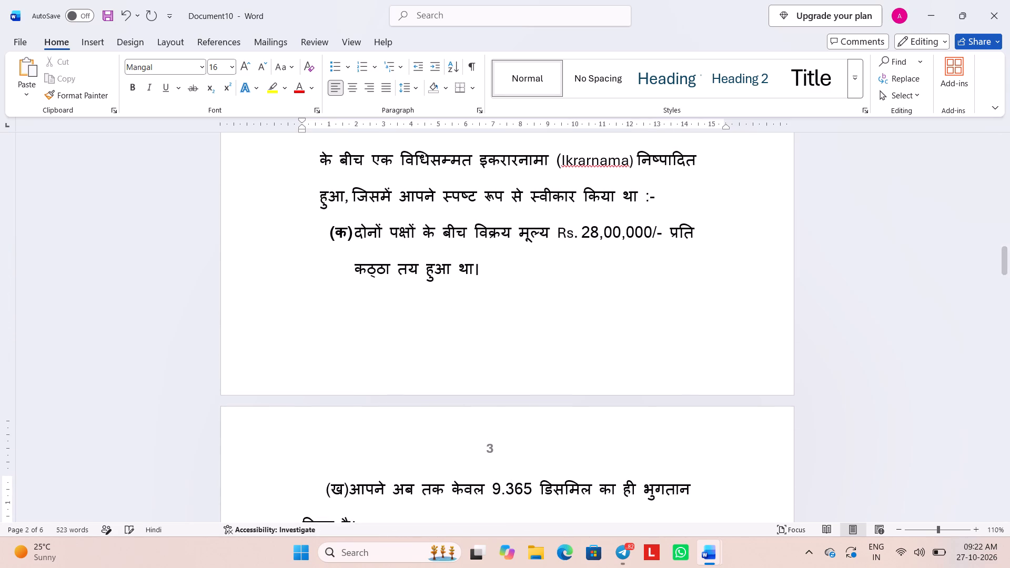
key("BackSpace")
key("BackSpace")
key("BackSpace")
key("BackSpace")
key("BackSpace")
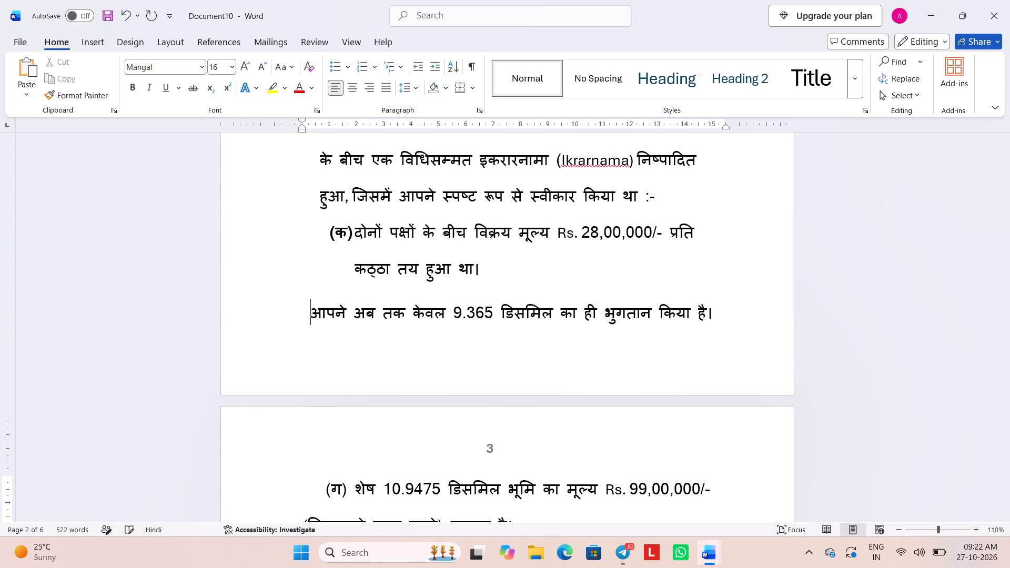
key("BackSpace")
key("BackSpace")
key("Return")
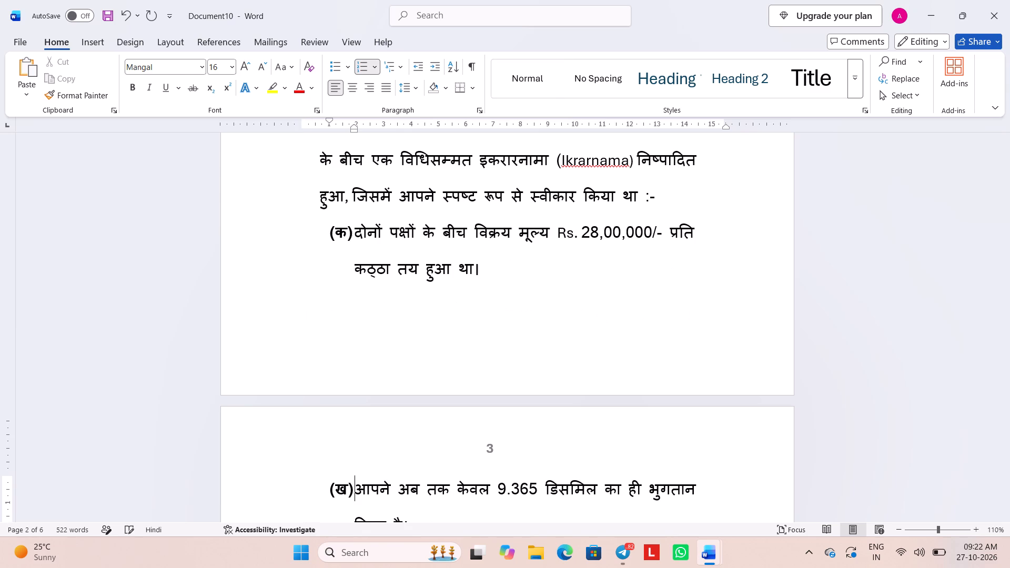
Replace the typed (ग) marker on the remaining 10.9475 डिसमिल paragraph with the list's automatic numbering.
scroll(393, 392, "down", 2)
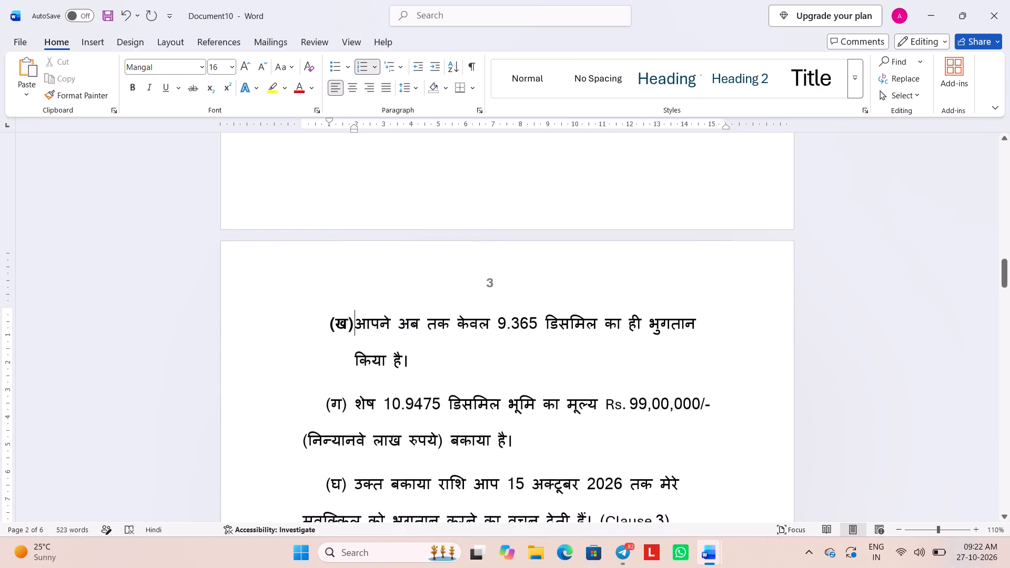
left_click(354, 405)
key("BackSpace")
key("BackSpace")
key("BackSpace")
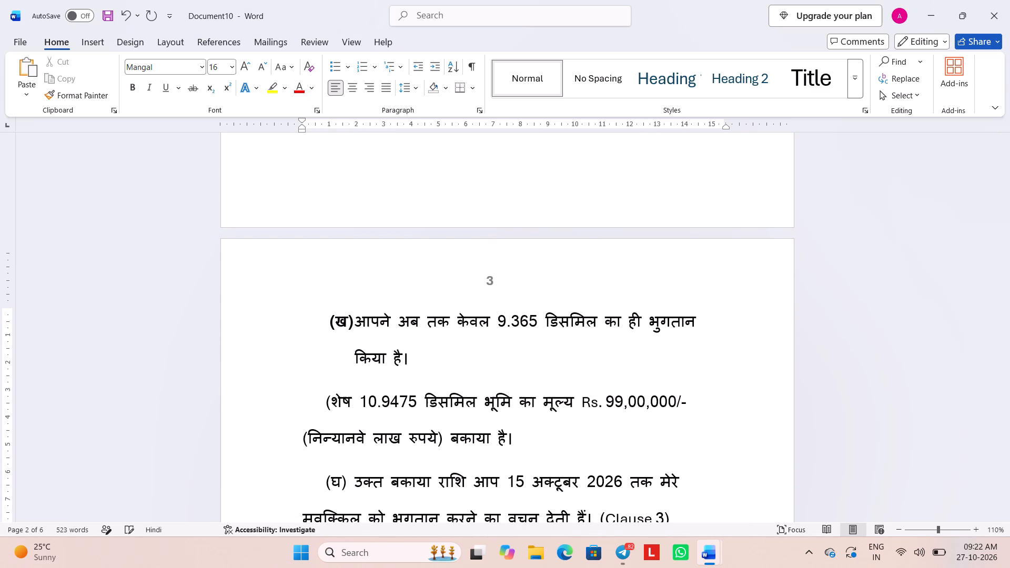
key("BackSpace")
key("BackSpace")
key("BackSpace")
key("BackSpace")
key("BackSpace")
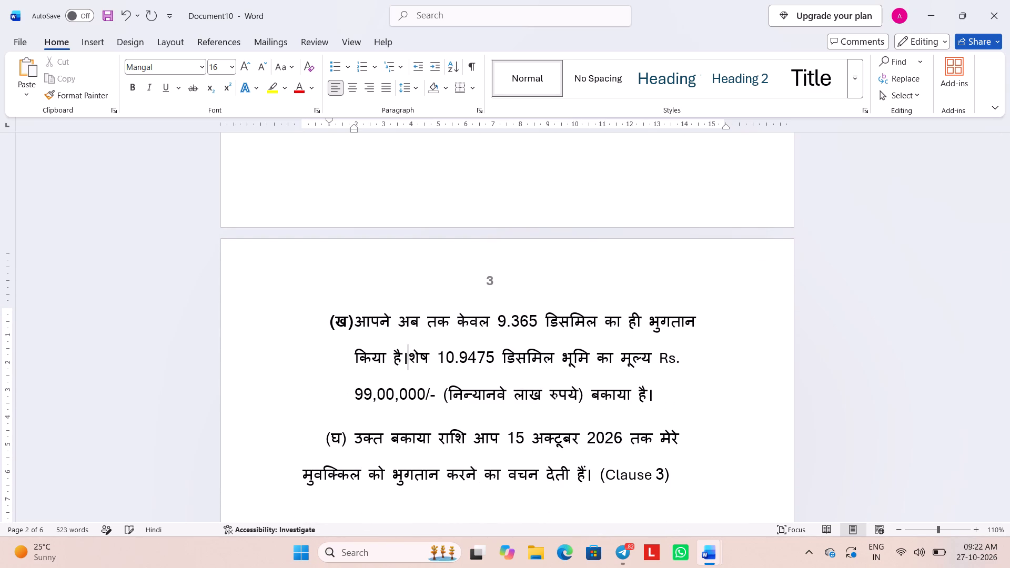
key("Return")
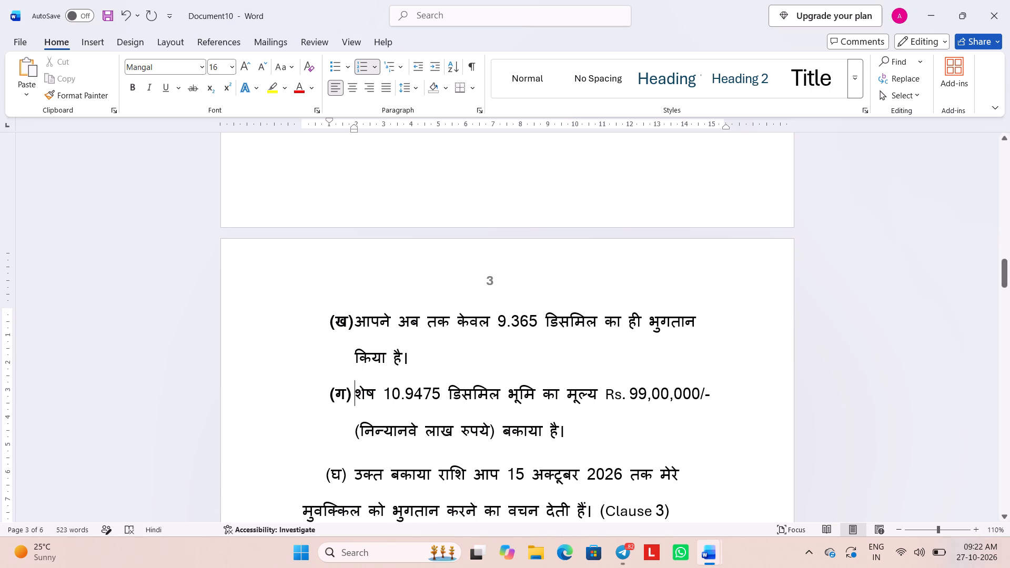
Replace the typed (घ) marker on the 15 अक्टूबर 2026 payment paragraph with the list's automatic numbering.
left_click(357, 479)
key("BackSpace")
key("BackSpace")
key("BackSpace")
key("BackSpace")
key("BackSpace")
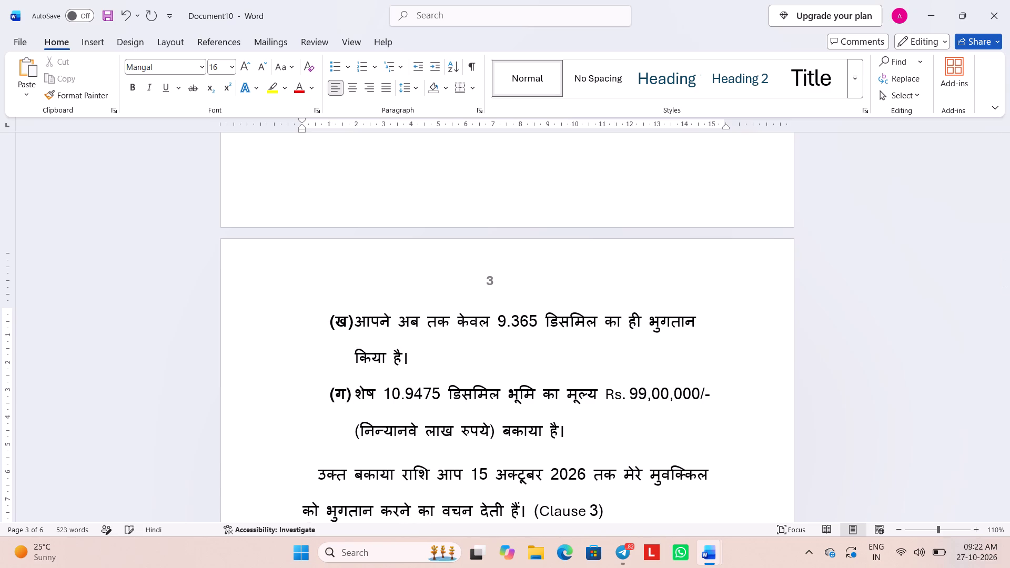
key("BackSpace")
key("BackSpace")
key("BackSpace")
key("Return")
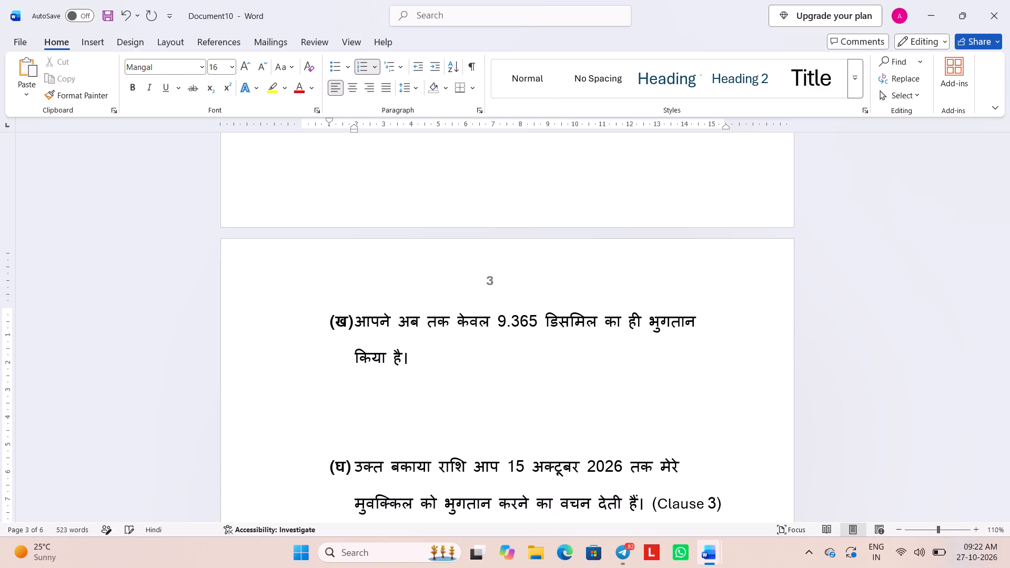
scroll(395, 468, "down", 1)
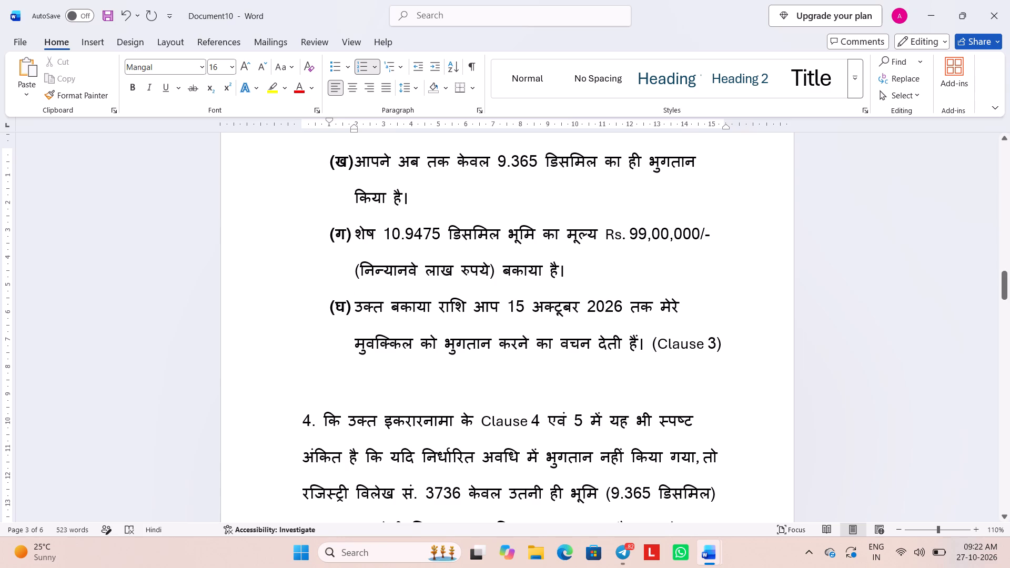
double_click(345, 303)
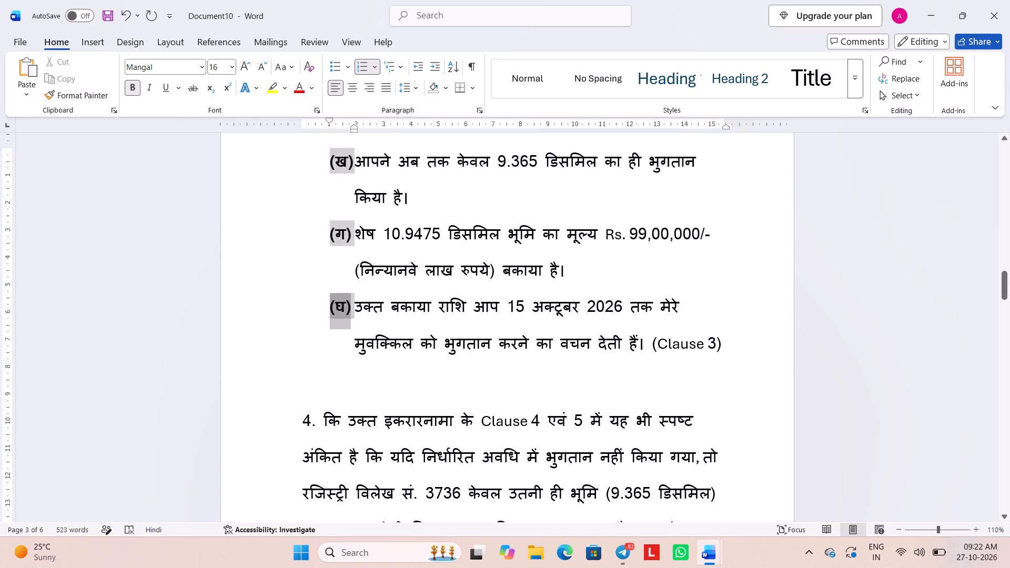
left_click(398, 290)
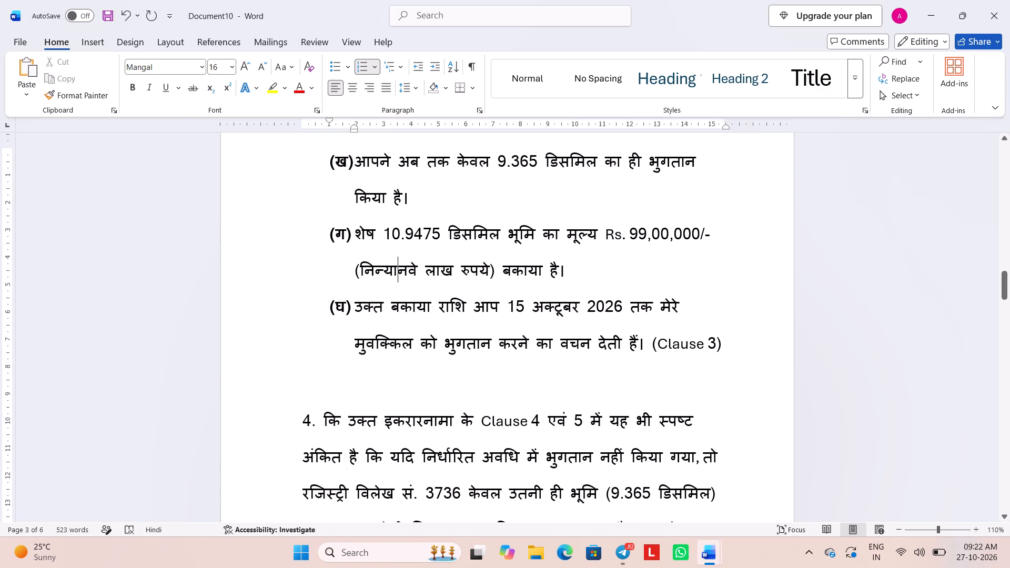
Bold the text "10.9475 डिसमिल भूमि का मूल्य Rs. 99,00,000/- (निन्यानवे लाख रुपये)" in sub-item (ग).
scroll(417, 332, "up", 1)
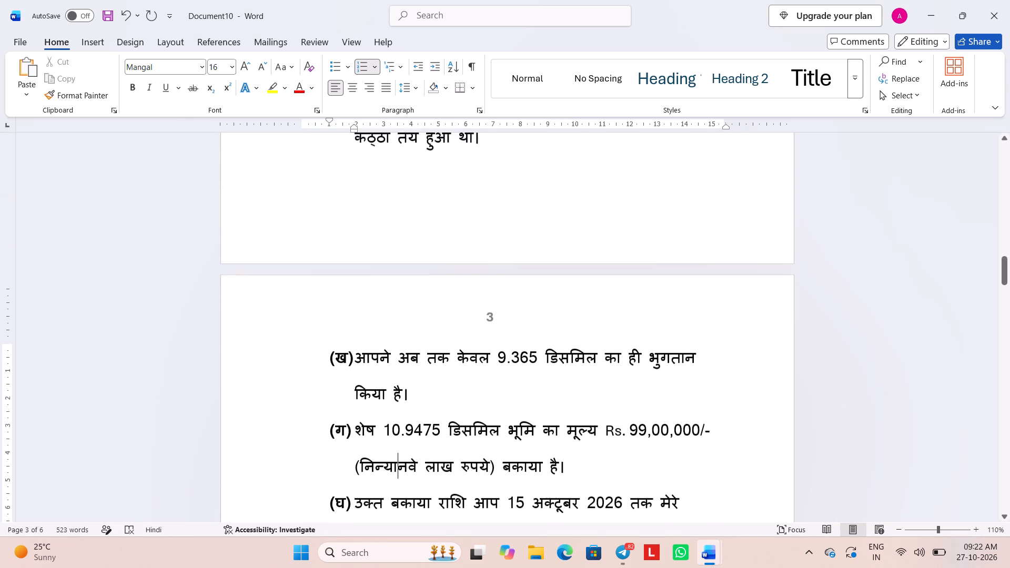
scroll(417, 332, "up", 1)
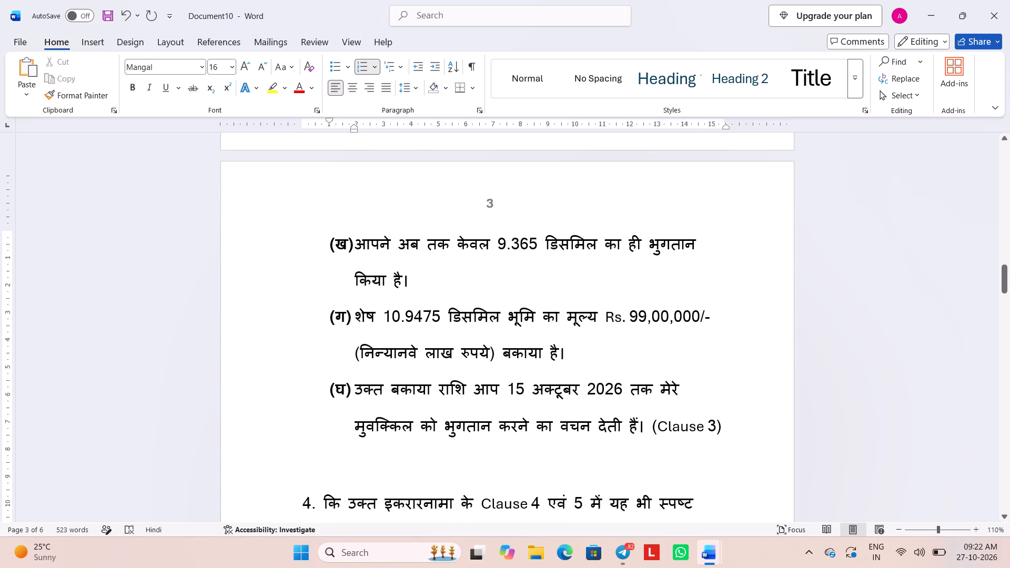
left_click_drag(386, 318, 419, 332)
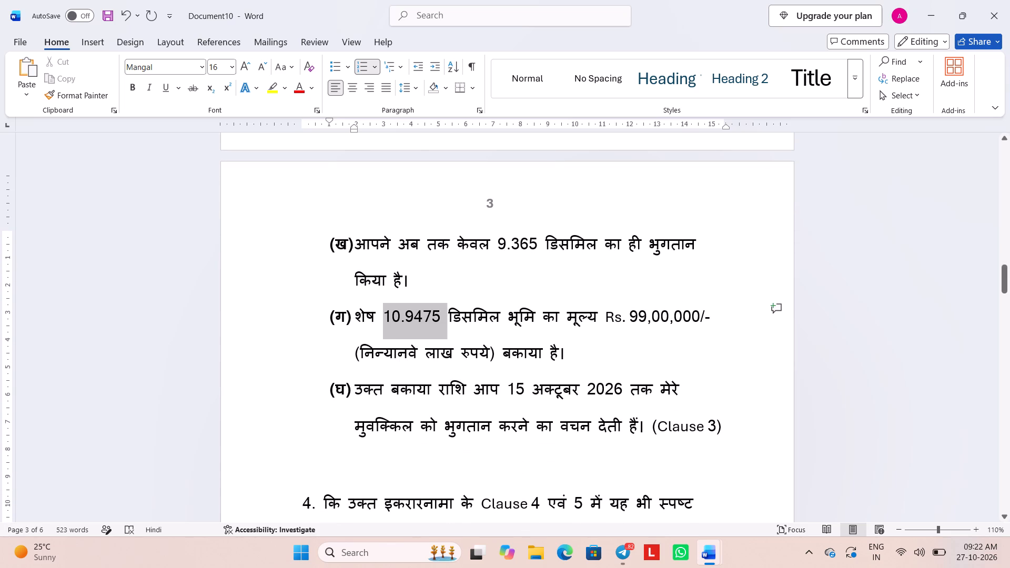
left_click_drag(419, 332, 462, 361)
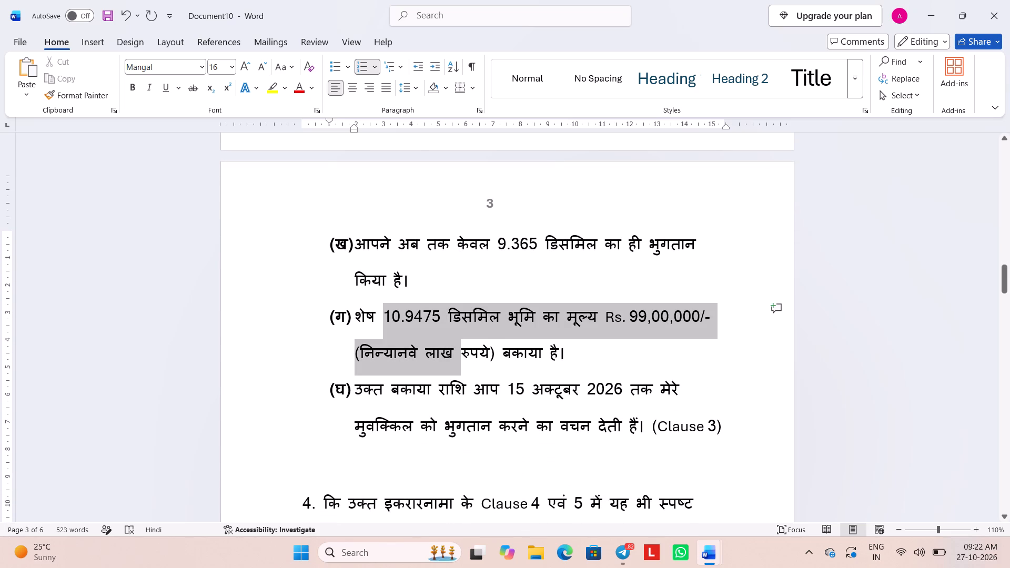
left_click_drag(462, 361, 494, 356)
left_click(504, 331)
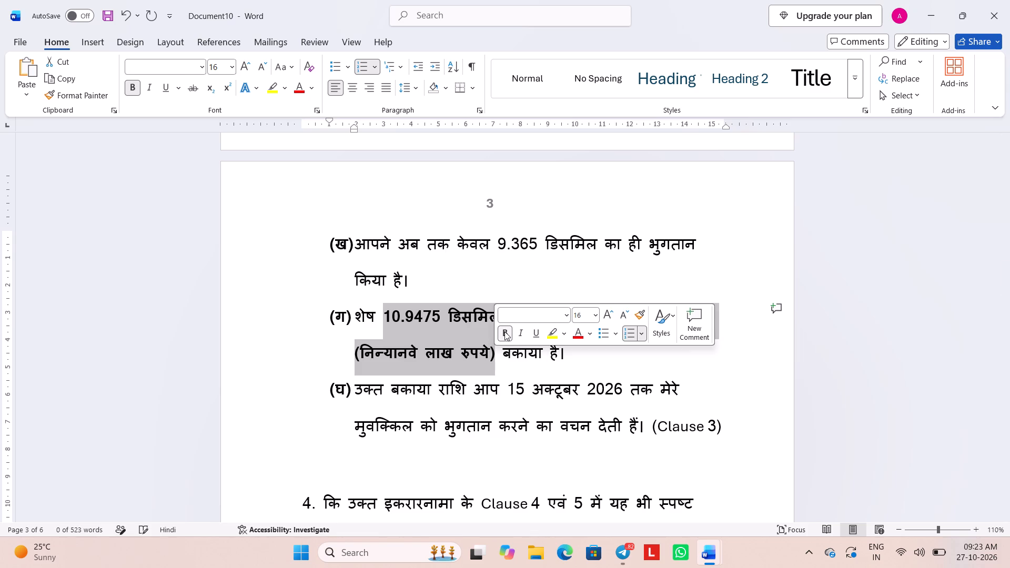
left_click(504, 363)
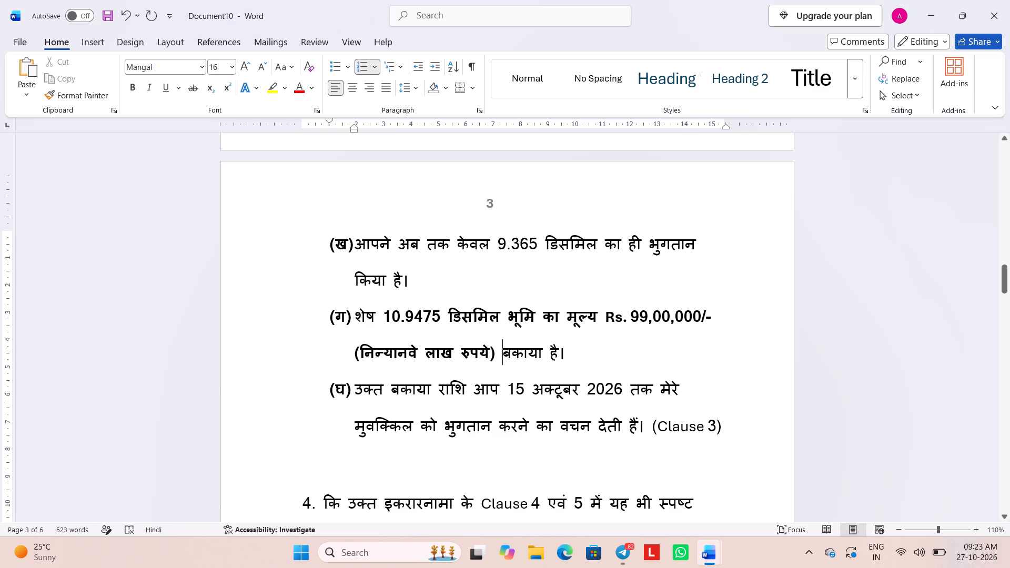
Bold "9.365 डिसमिल" in sub-item (ख) of item 3.
left_click_drag(498, 251, 513, 251)
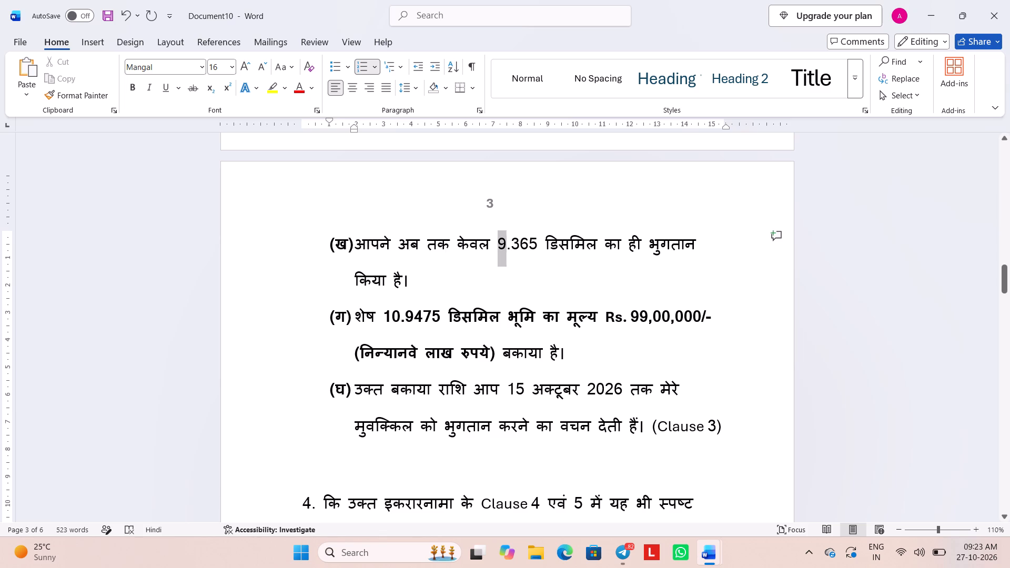
left_click_drag(513, 251, 617, 254)
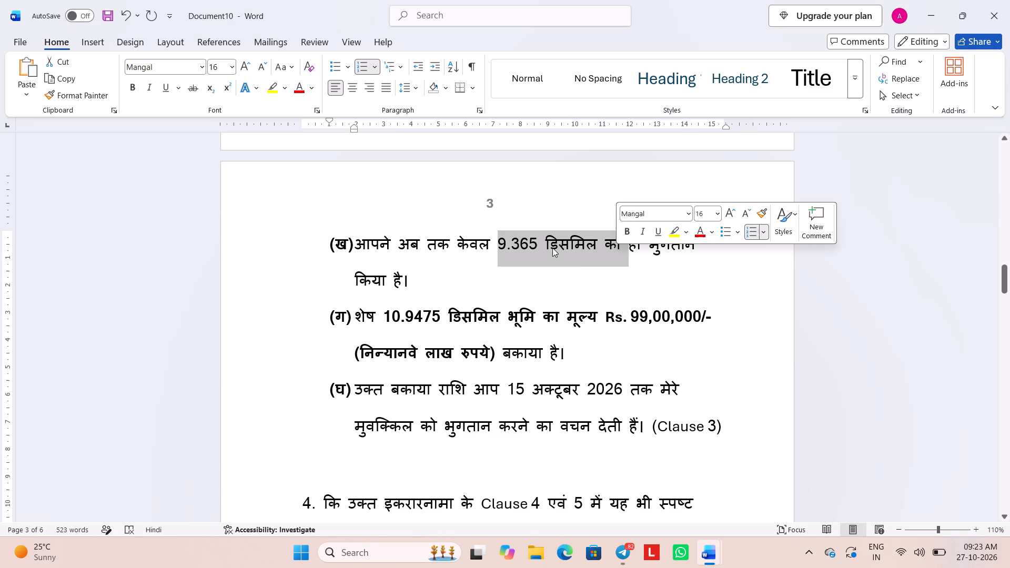
left_click(520, 247)
left_click_drag(499, 241, 558, 244)
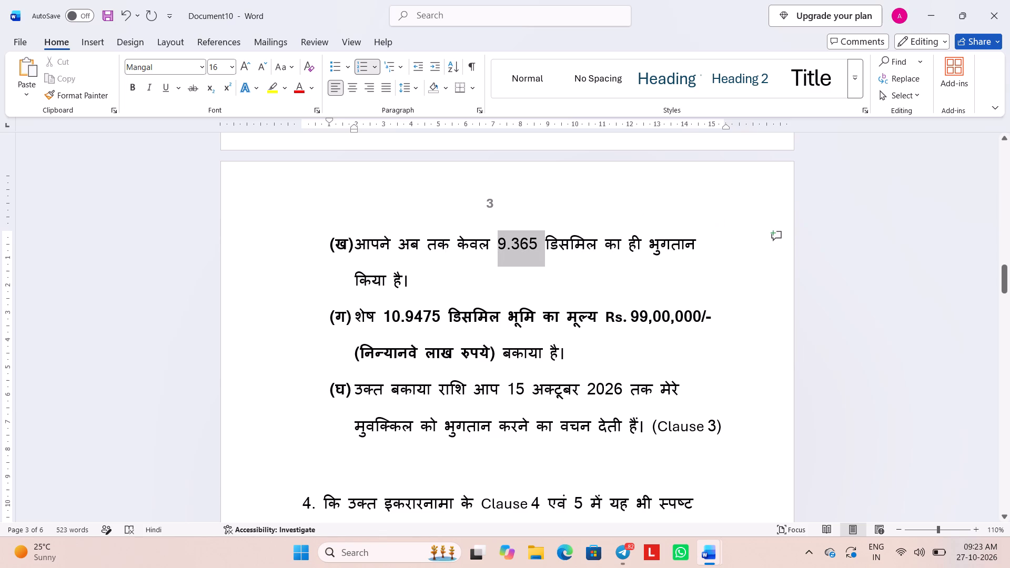
left_click_drag(558, 244, 569, 244)
left_click(584, 219)
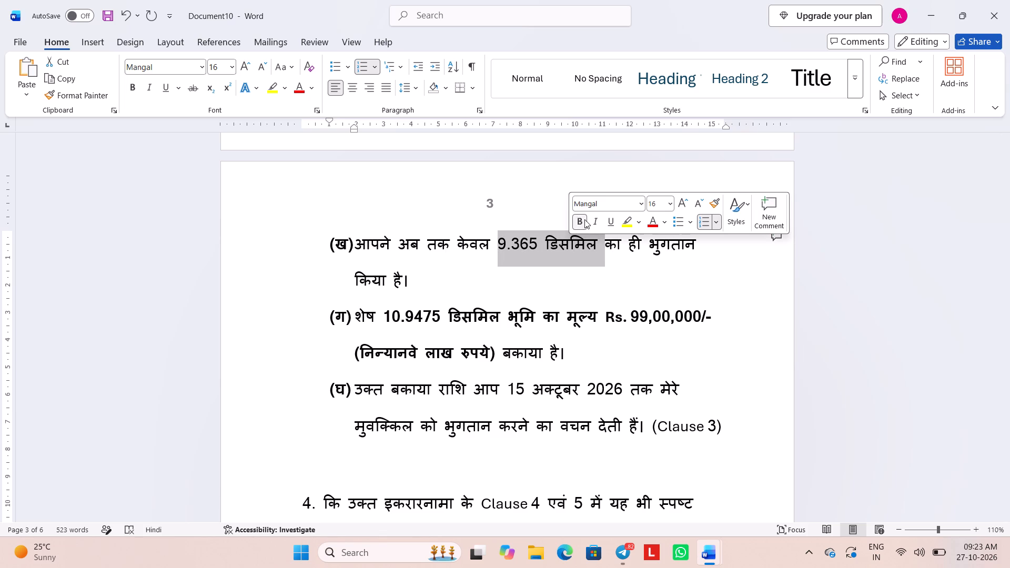
left_click(588, 287)
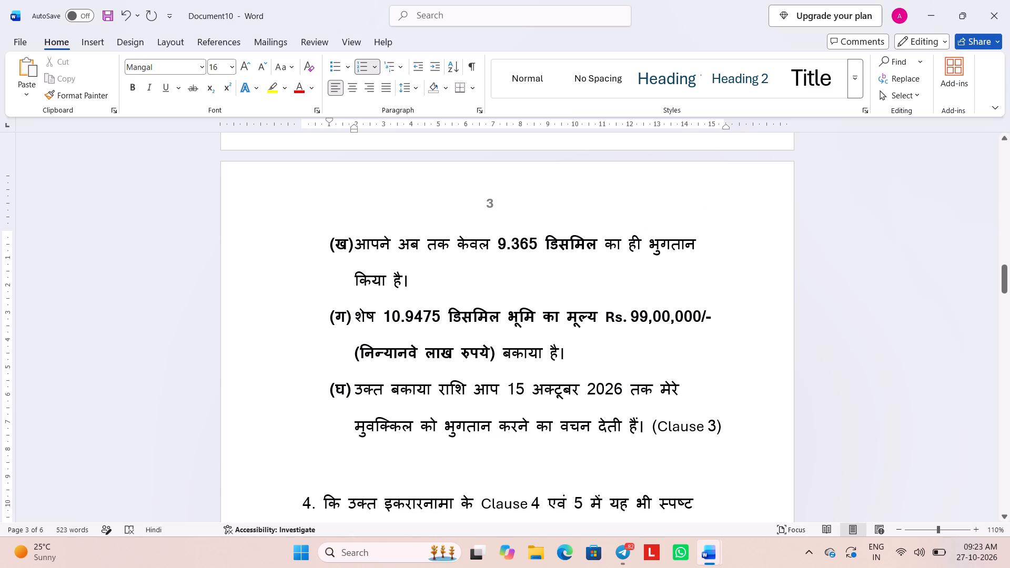
Bold the payment deadline "15 अक्टूबर 2026 तक" in sub-item (घ) of item 3.
scroll(588, 287, "down", 1)
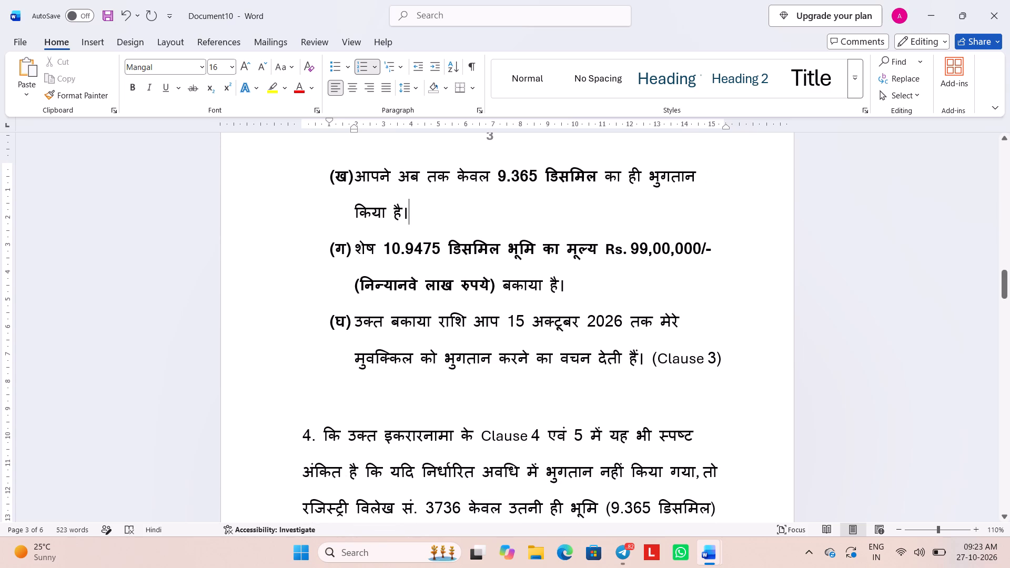
left_click_drag(510, 317, 563, 326)
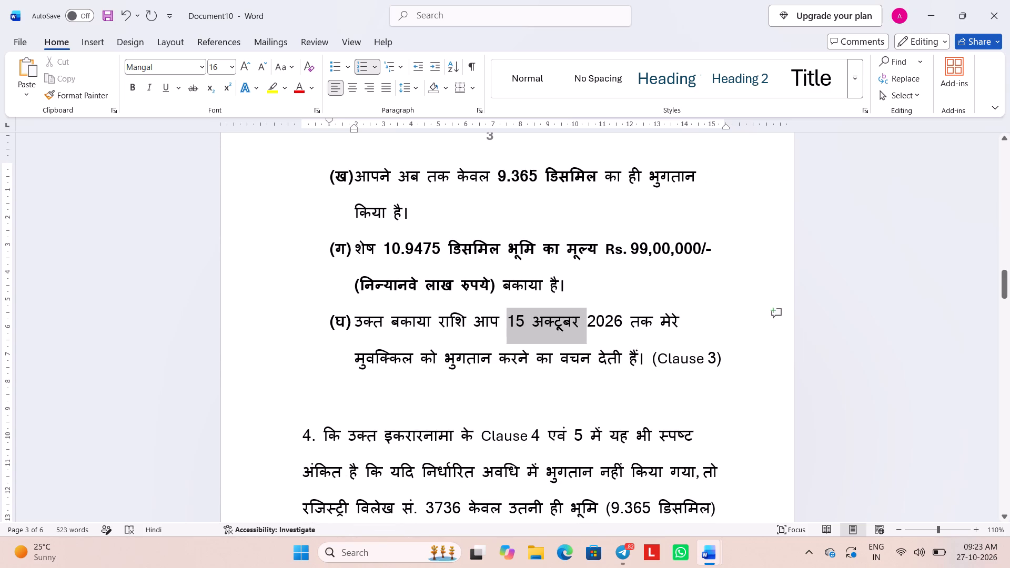
left_click_drag(563, 326, 677, 331)
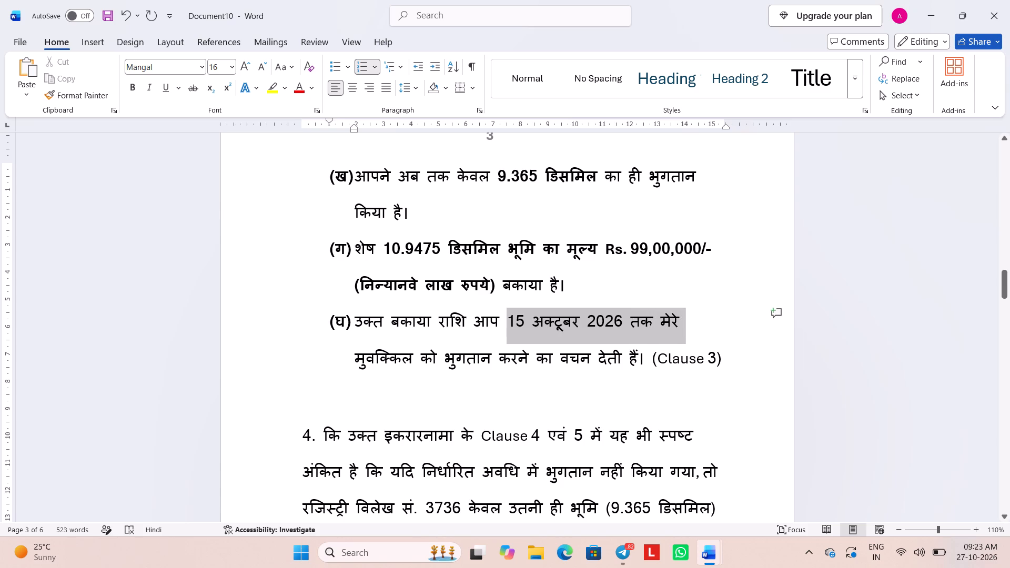
left_click_drag(677, 331, 649, 327)
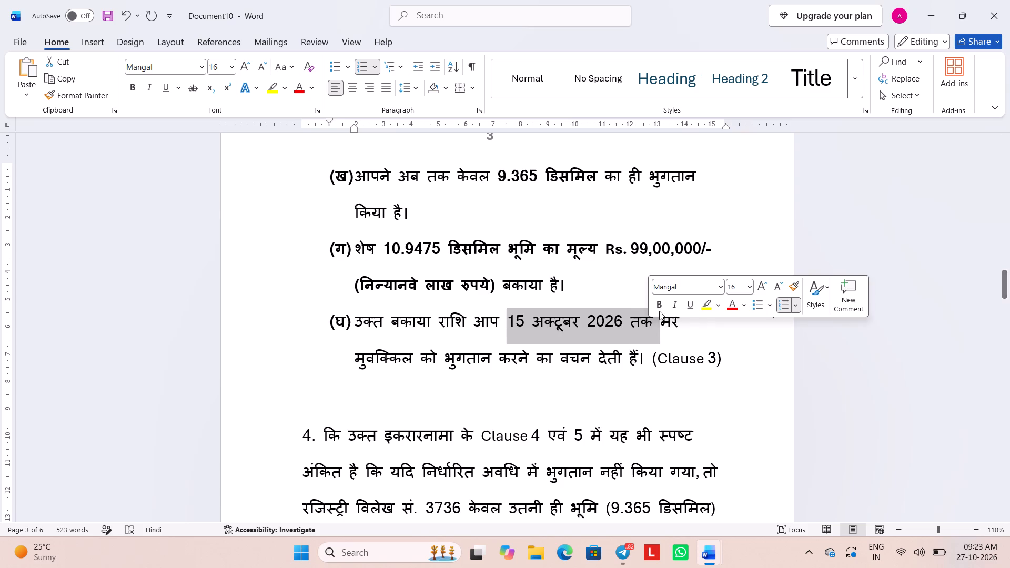
left_click(660, 308)
left_click(653, 344)
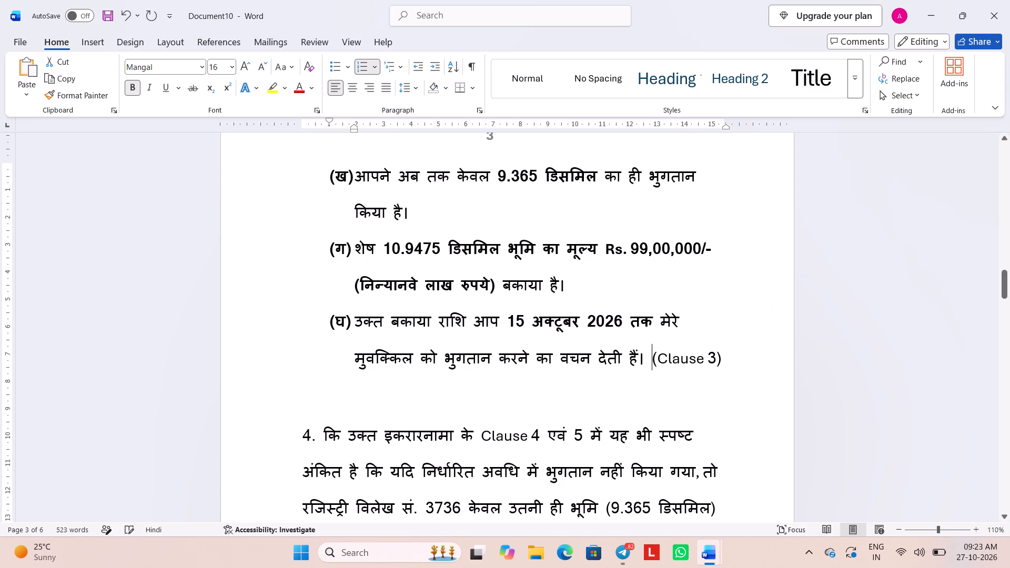
Replace the typed number 4. on the Clause 4 एवं 5 paragraph with automatic list numbering starting at 4.
scroll(653, 344, "down", 1)
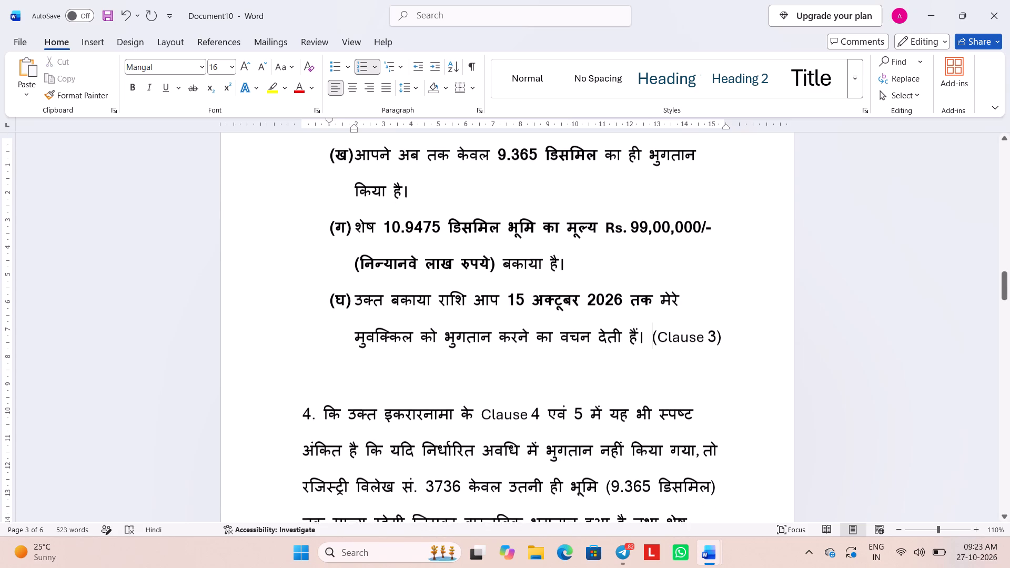
scroll(653, 344, "down", 1)
scroll(572, 348, "down", 1)
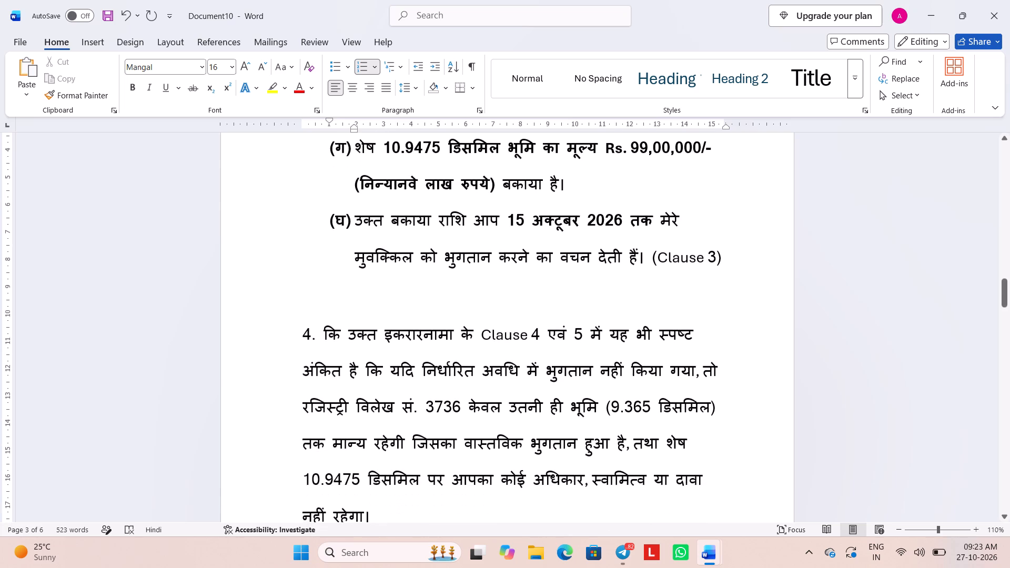
scroll(572, 348, "down", 1)
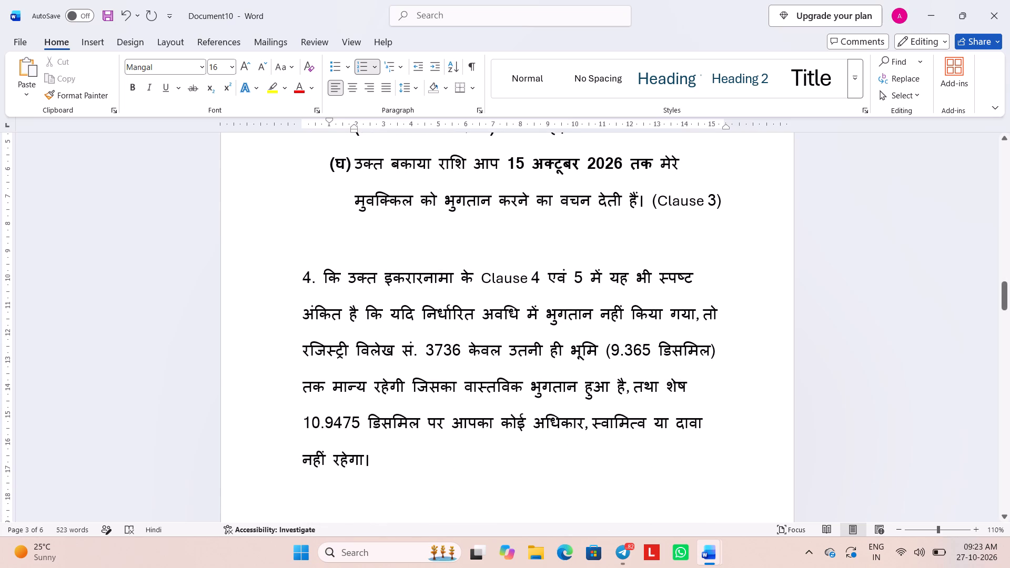
left_click(324, 275)
key("BackSpace")
key("BackSpace")
key("BackSpace")
key("BackSpace")
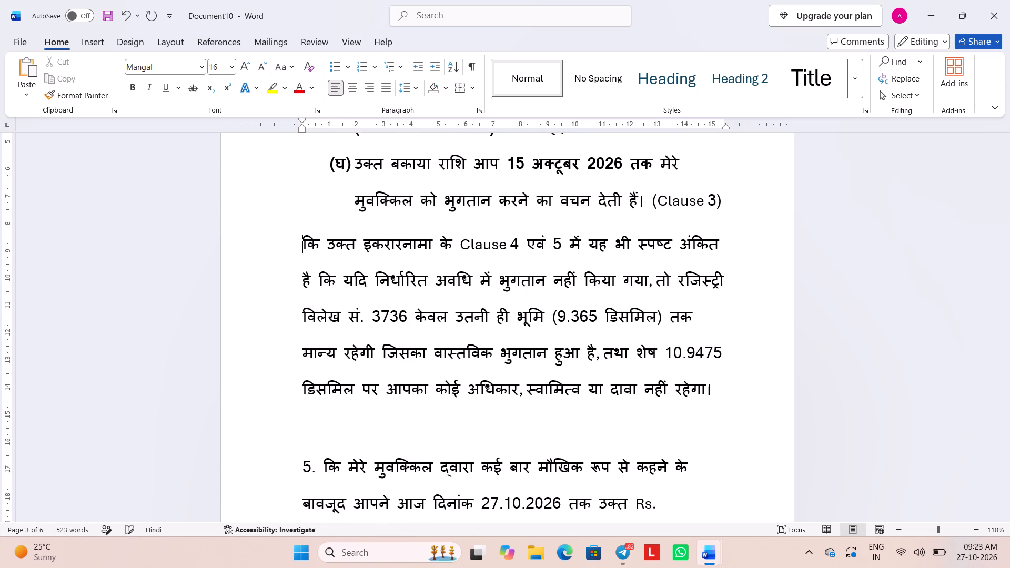
key("Return")
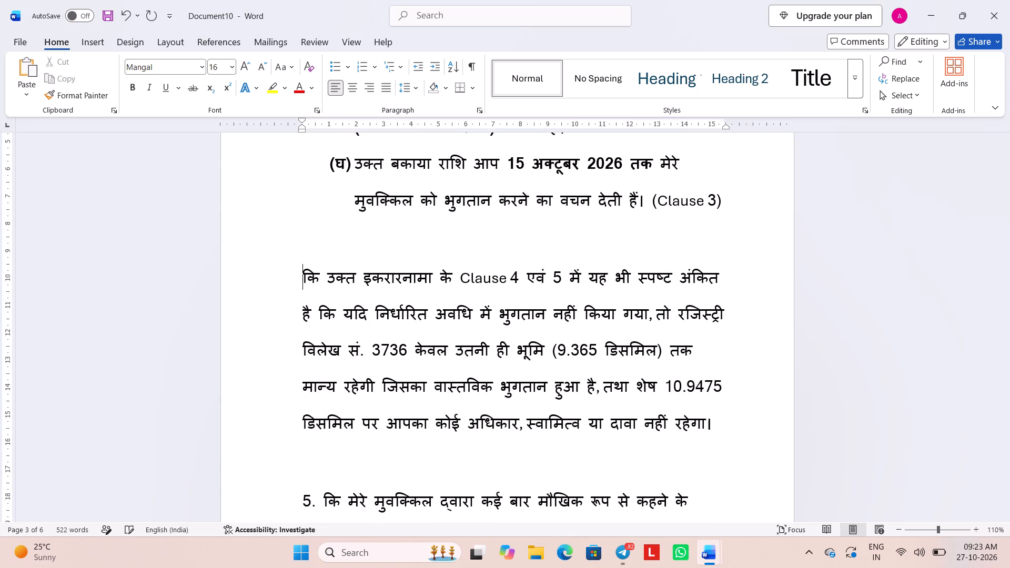
type("4.")
key("space")
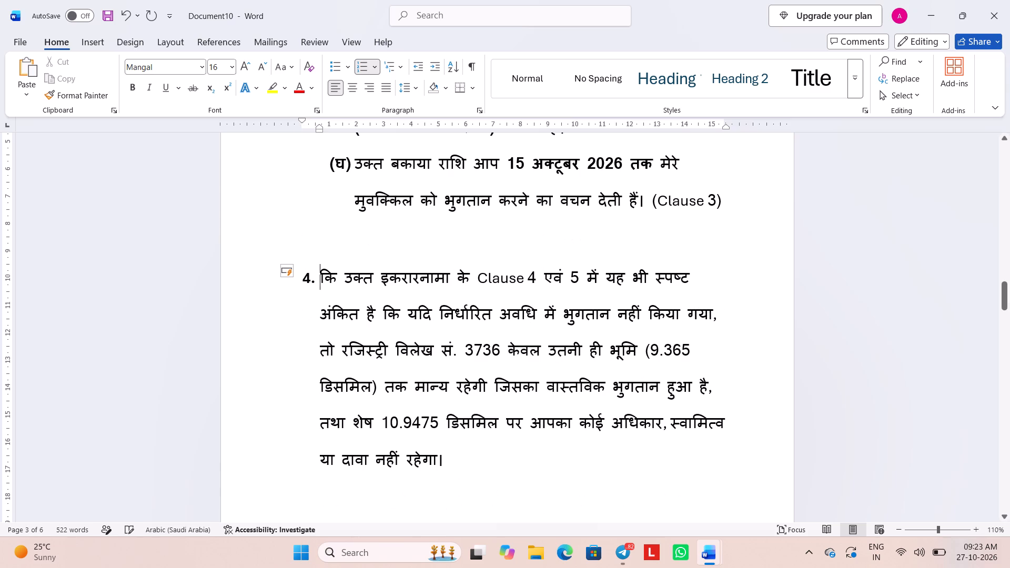
Delete the empty line between sub-item (घ) and item 4.
left_click(363, 249)
key("BackSpace")
Replace the typed number 5. on the Breach of Contract paragraph with automatic numbering directly after item 4, removing the empty line between them.
scroll(321, 260, "up", 2)
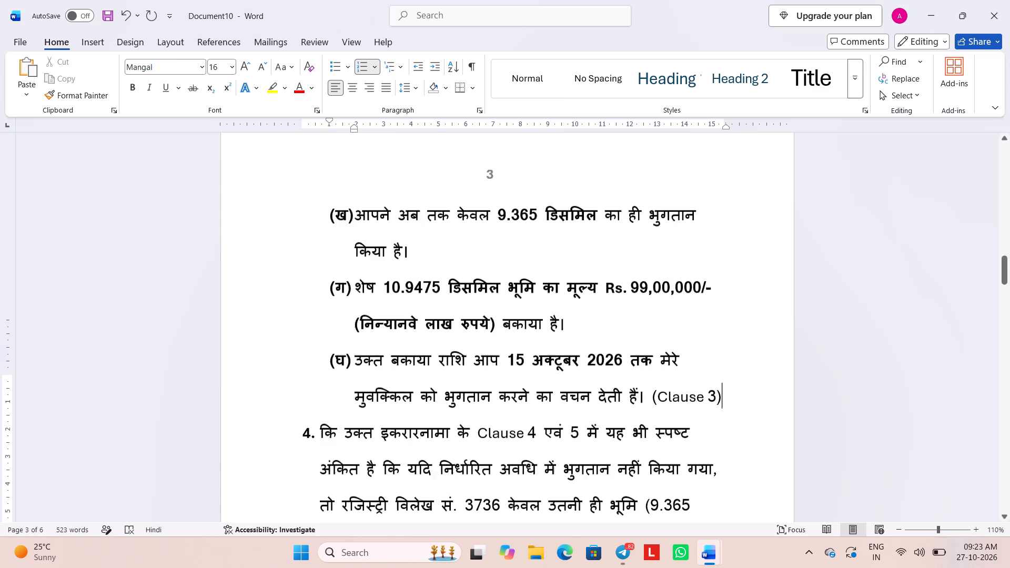
scroll(321, 260, "up", 2)
scroll(321, 260, "down", 3)
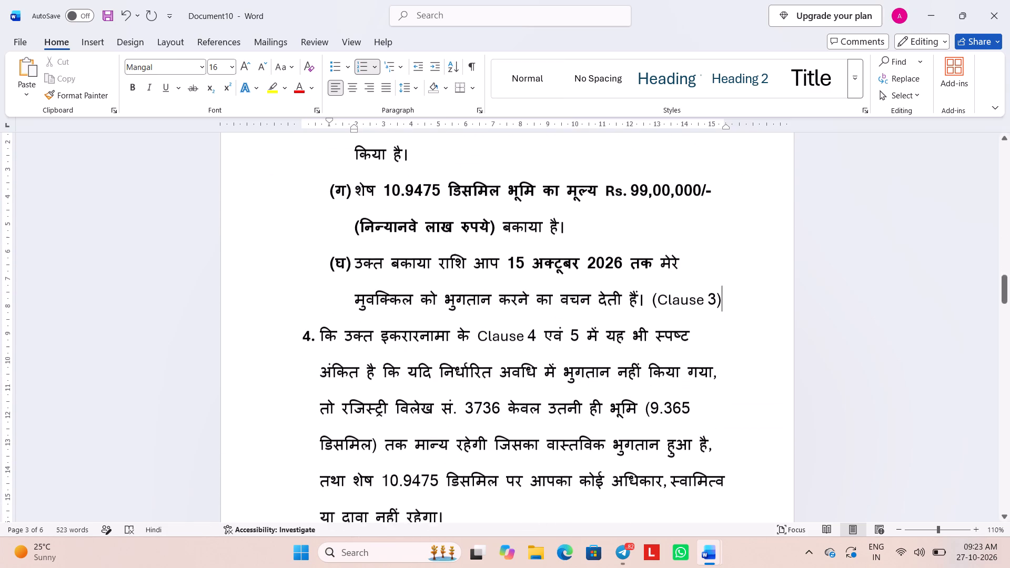
scroll(321, 260, "down", 1)
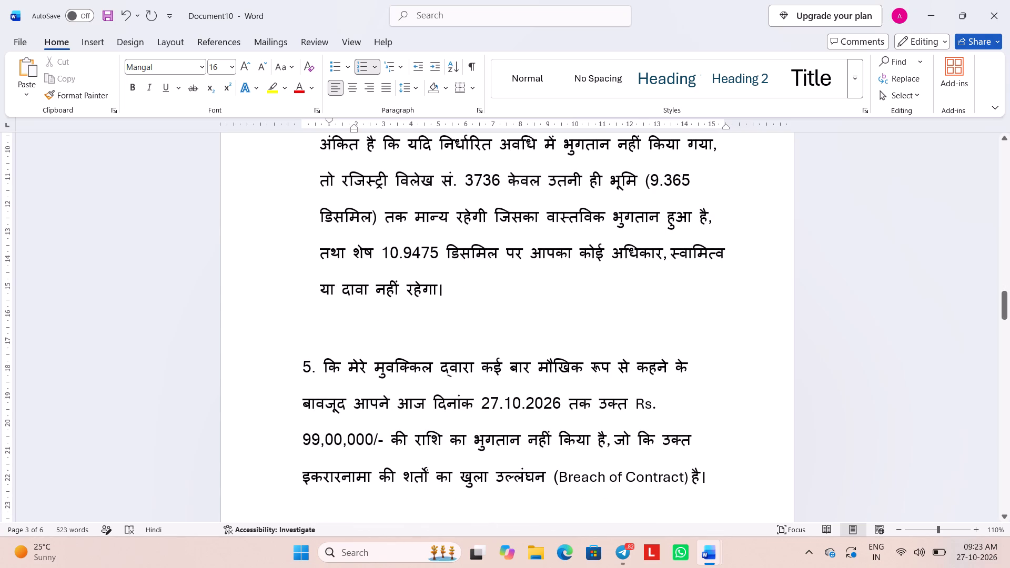
left_click(325, 371)
key("BackSpace")
key("BackSpace")
key("BackSpace")
key("BackSpace")
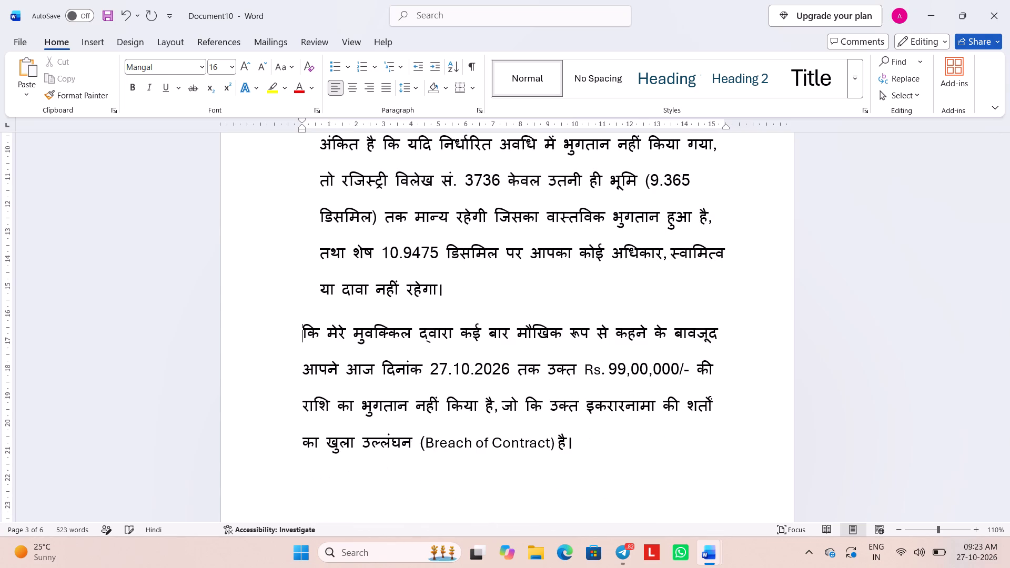
key("BackSpace")
key("Return")
Bold the date "27.10.2026 तक" in item 5.
scroll(383, 372, "down", 1)
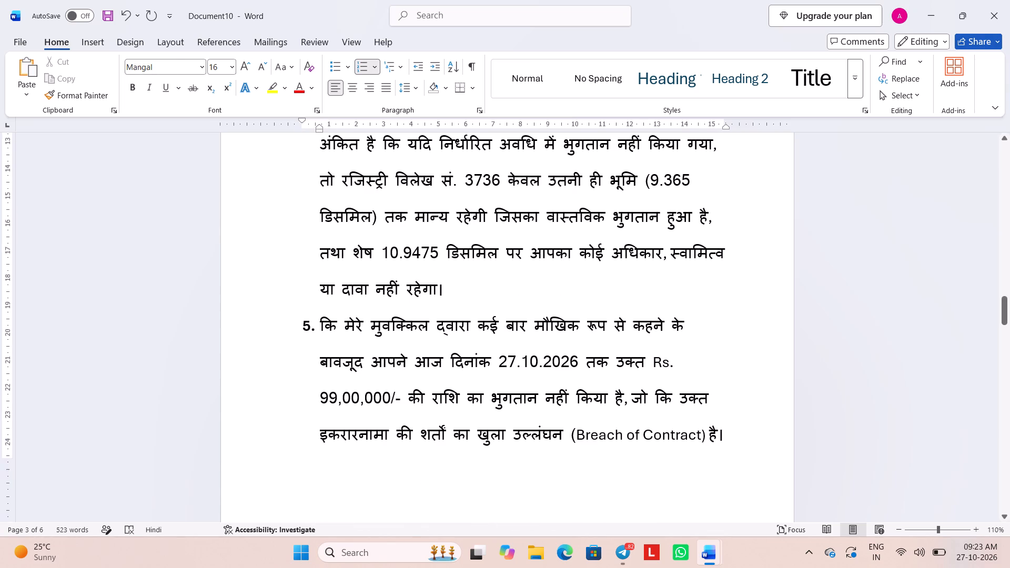
scroll(383, 372, "down", 1)
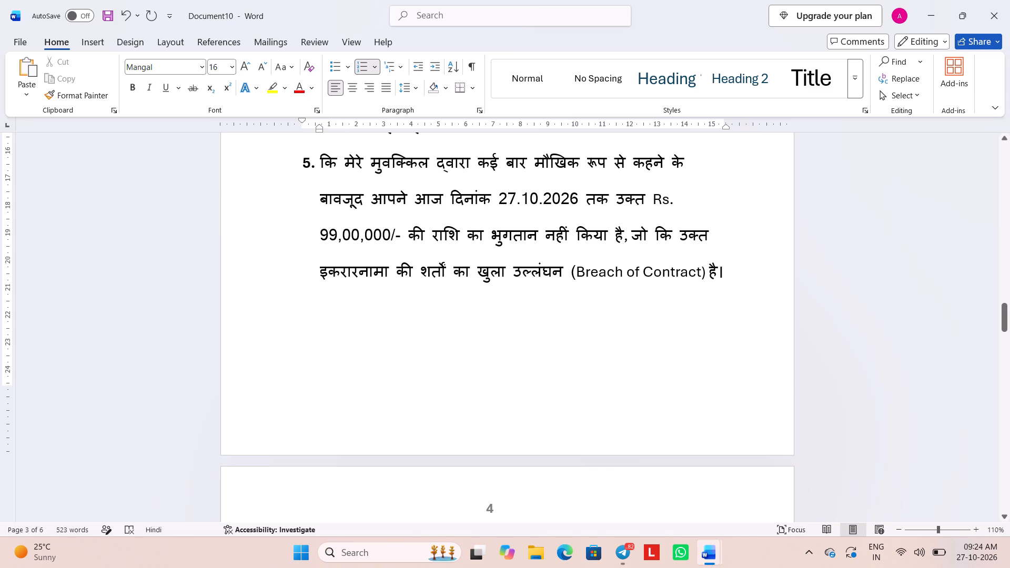
left_click_drag(498, 207, 600, 213)
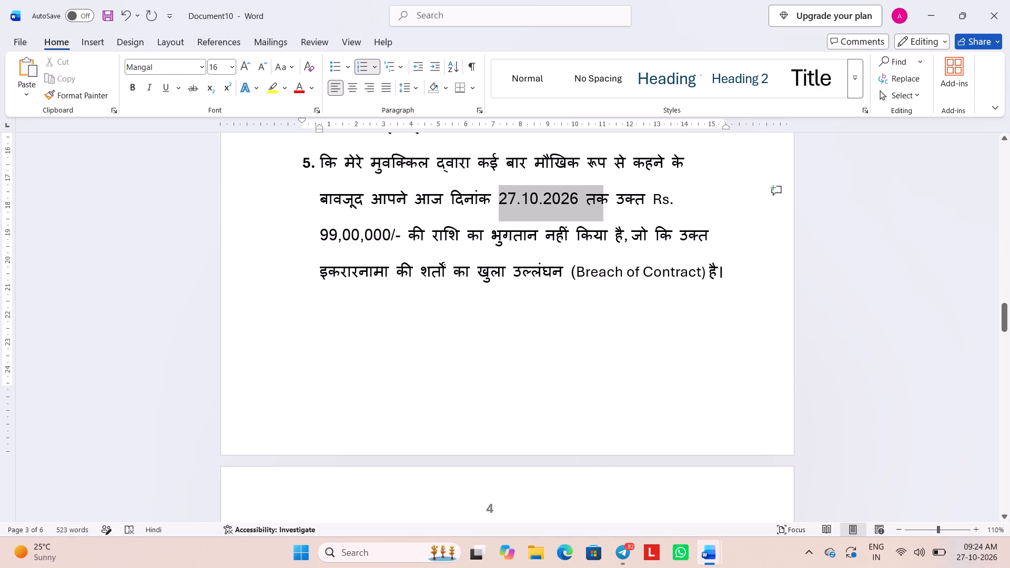
left_click_drag(600, 213, 601, 213)
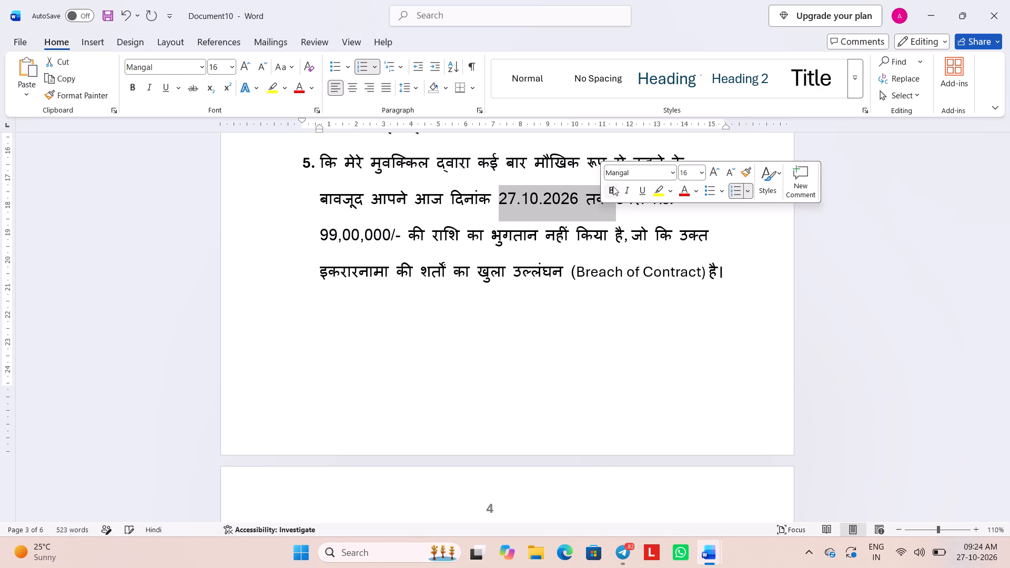
left_click(611, 187)
left_click(607, 222)
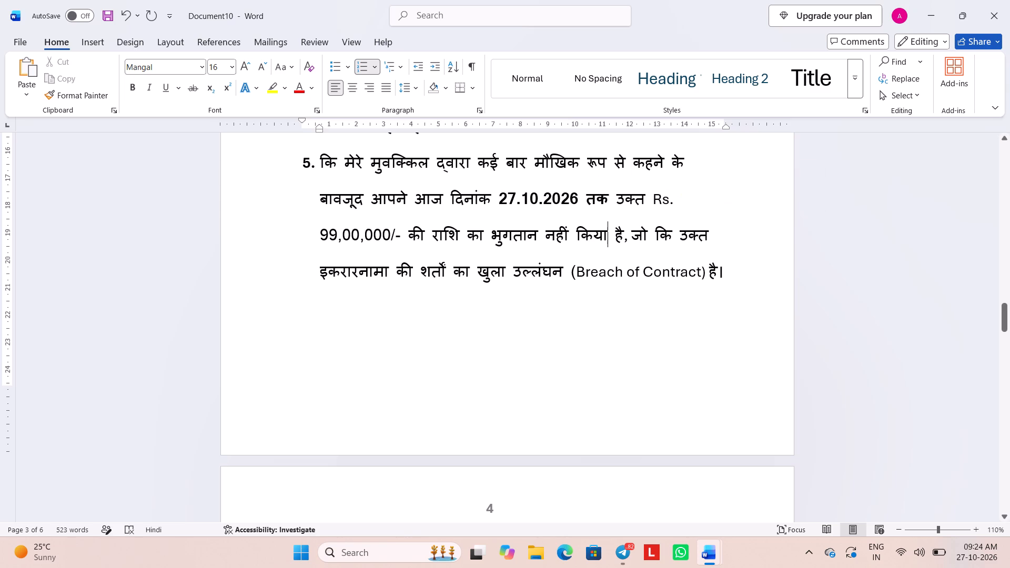
Bold the whole final-opportunity paragraph beginning "अतः इस विधिक सूचना" at the top of page 4.
scroll(474, 240, "down", 2)
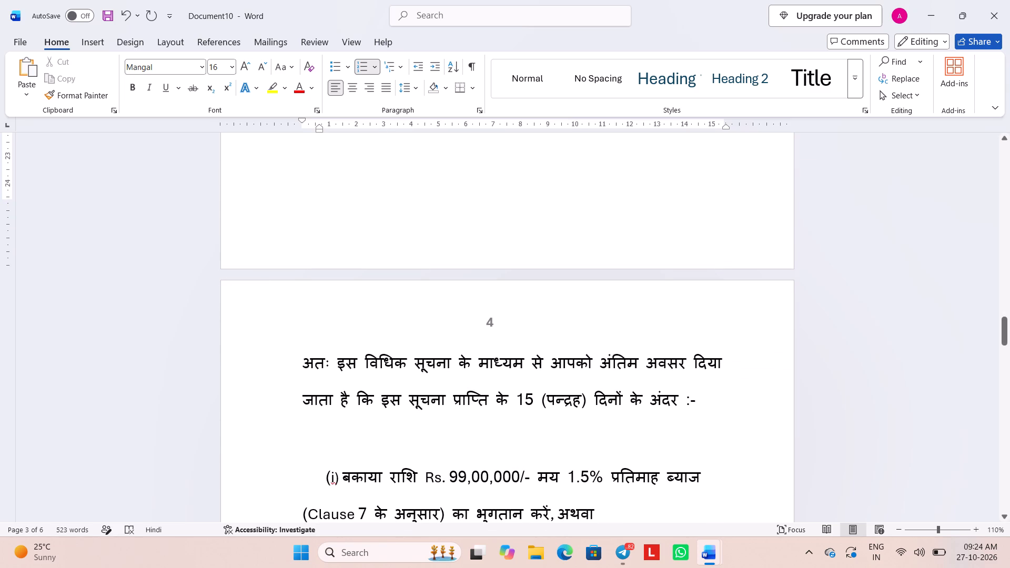
left_click_drag(301, 361, 518, 435)
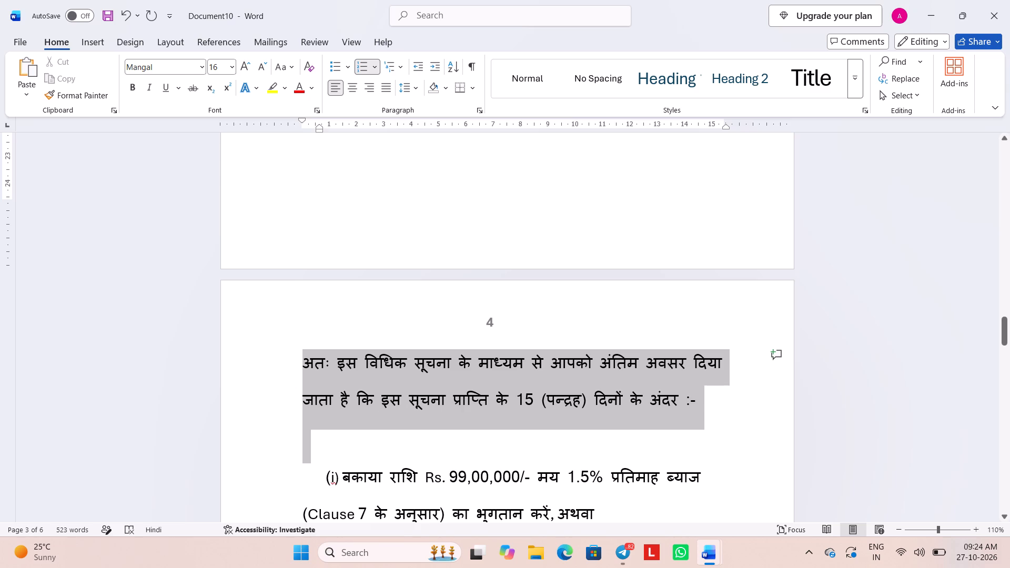
left_click_drag(518, 435, 710, 428)
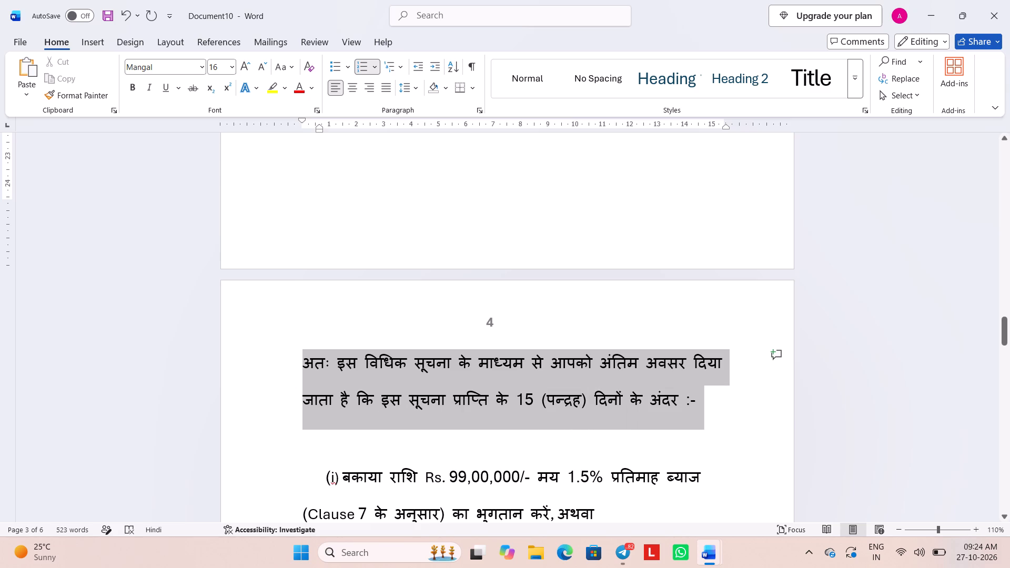
left_click_drag(710, 428, 703, 426)
left_click(712, 408)
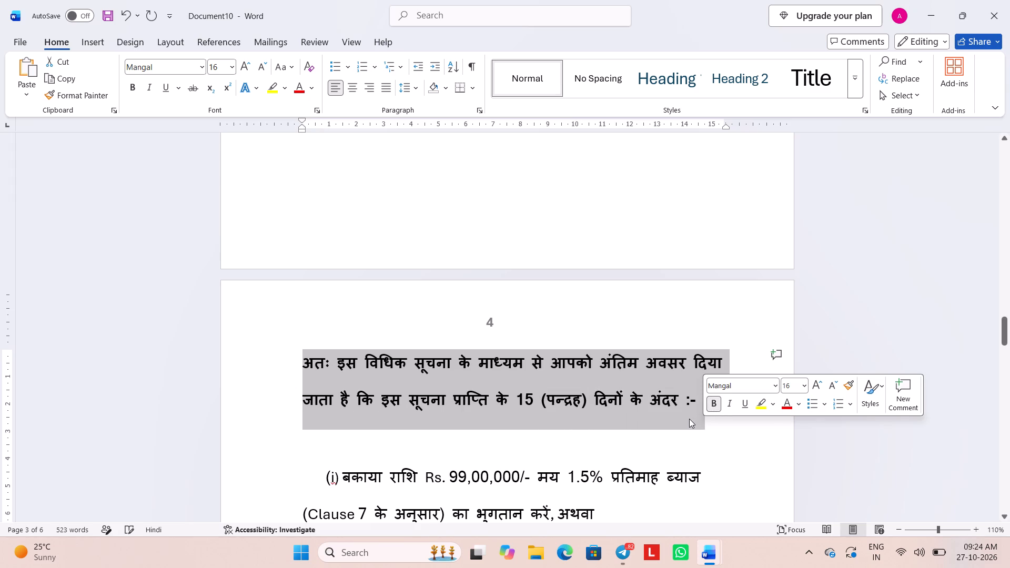
left_click(689, 419)
Replace the typed (i) on the outstanding-amount paragraph with automatic numbering in the (i)., (ii)., (iii). format.
scroll(689, 419, "down", 1)
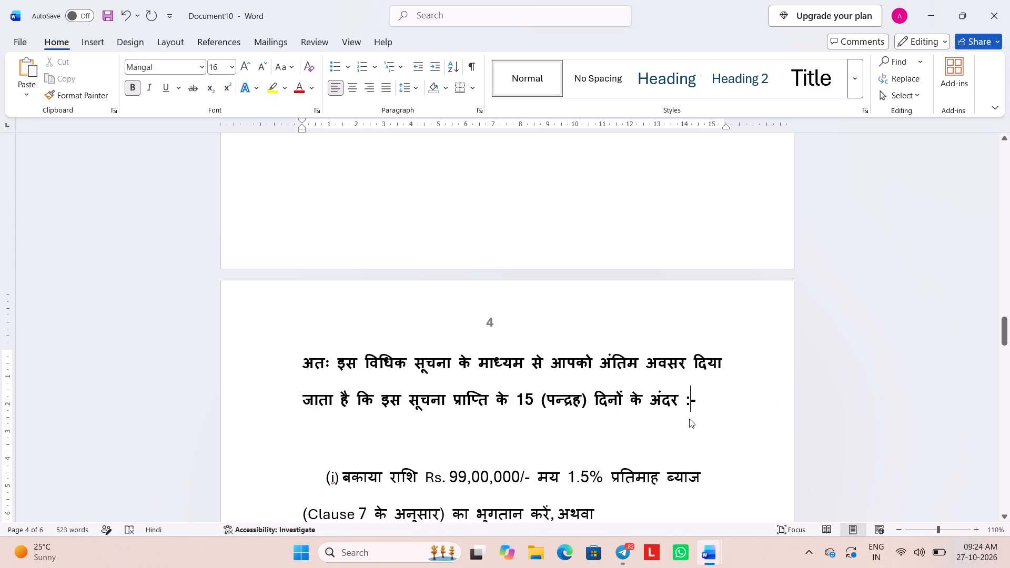
scroll(689, 419, "down", 1)
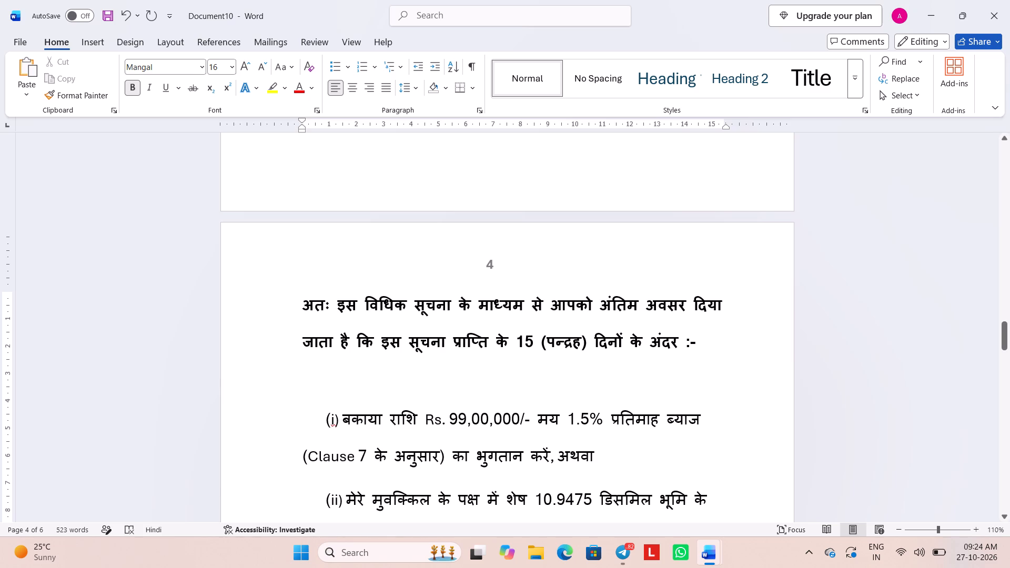
left_click(342, 415)
key("BackSpace")
key("BackSpace")
key("BackSpace")
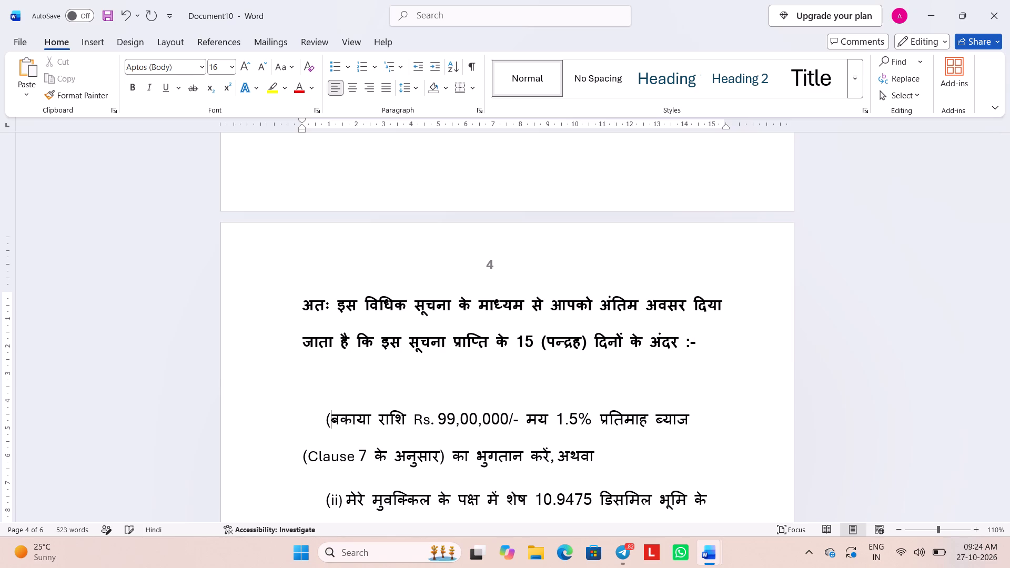
key("BackSpace")
key("BackSpace")
key("BackSpace")
key("BackSpace")
key("BackSpace")
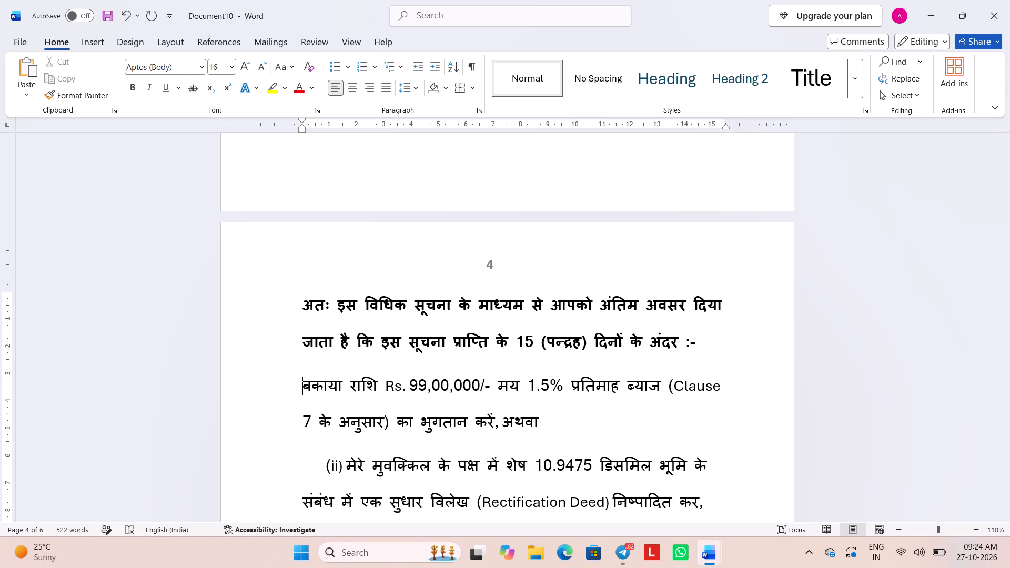
key("Return")
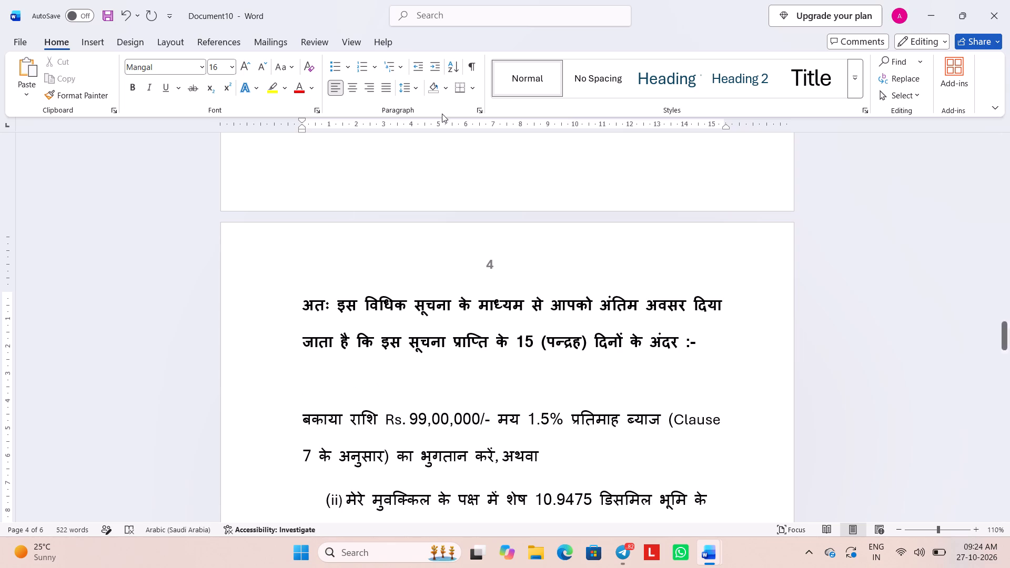
left_click(372, 63)
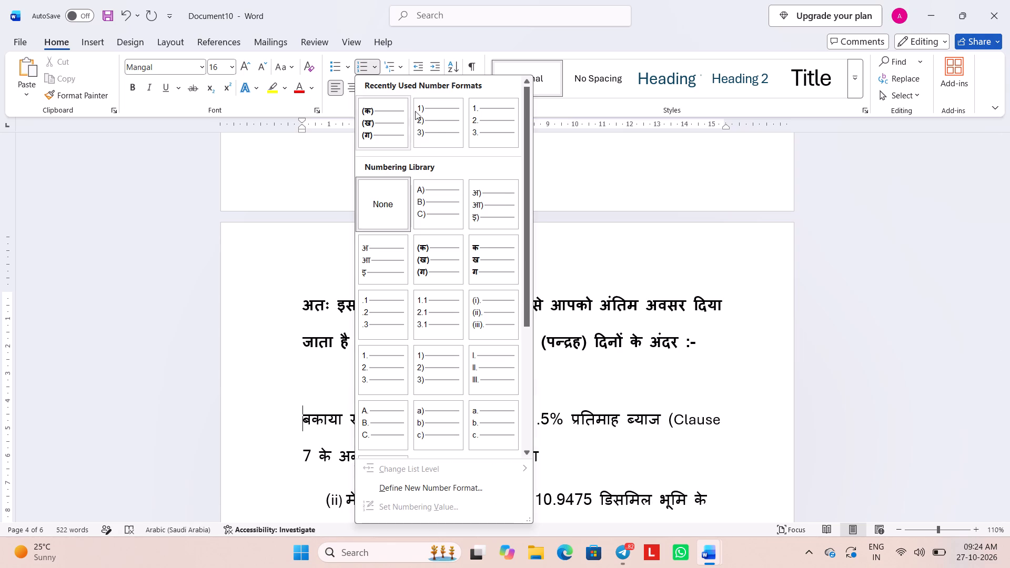
left_click(484, 314)
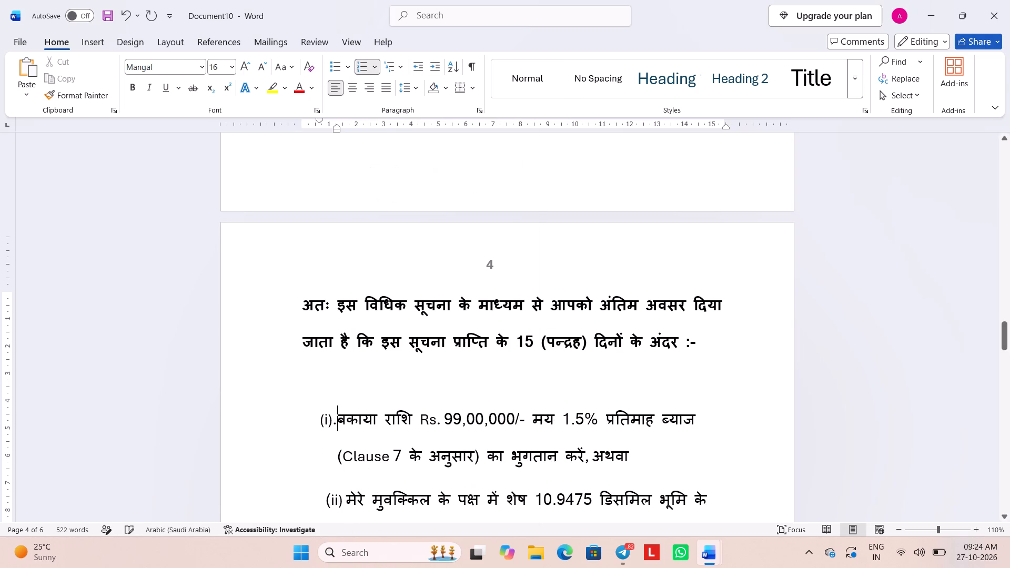
Move the (i). list number slightly closer to the page's left margin.
left_click(321, 426)
left_click_drag(321, 426, 320, 426)
left_click_drag(320, 426, 308, 428)
Delete the empty line between the bold final-opportunity paragraph and item (i).
left_click(335, 391)
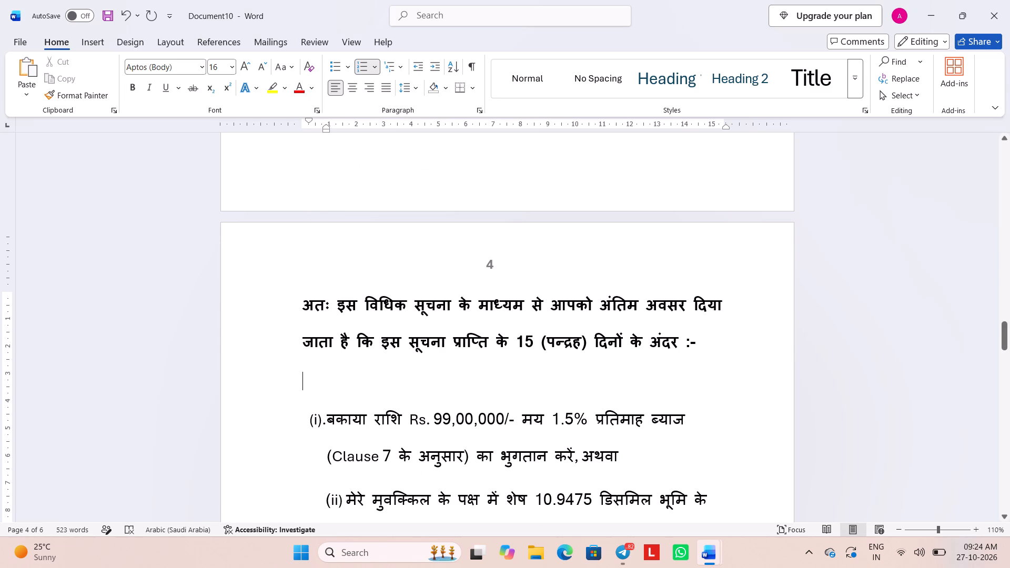
key("BackSpace")
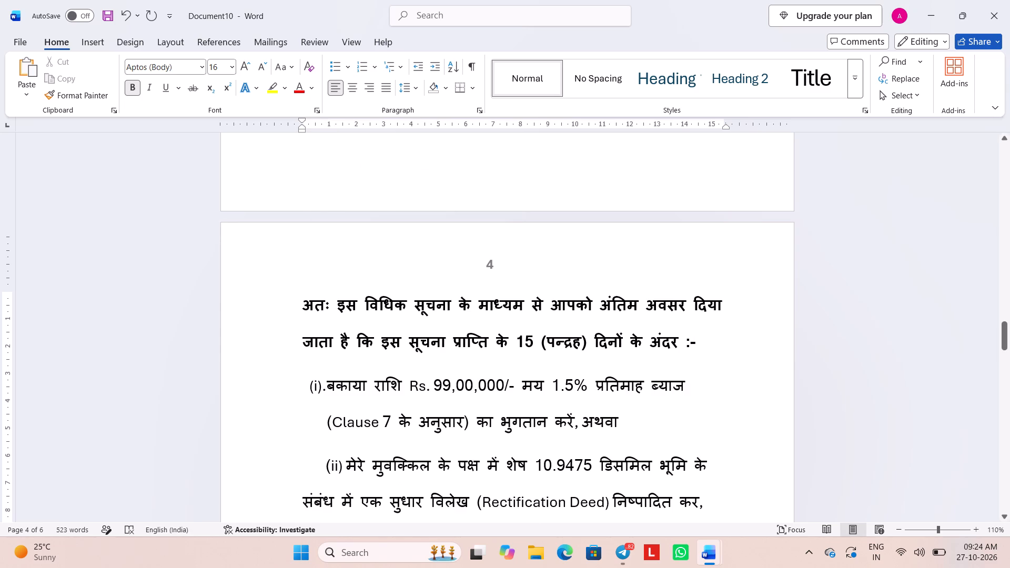
Replace the typed (ii) on the Rectification Deed paragraph with automatic numbering that continues directly after item (i).
left_click(349, 462)
left_click(349, 462)
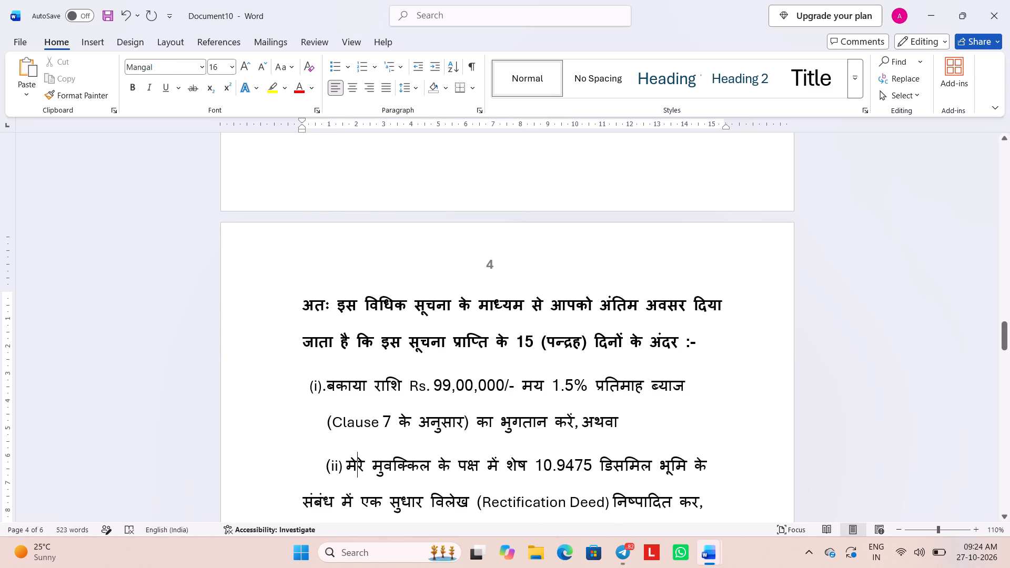
left_click(349, 462)
left_click(347, 462)
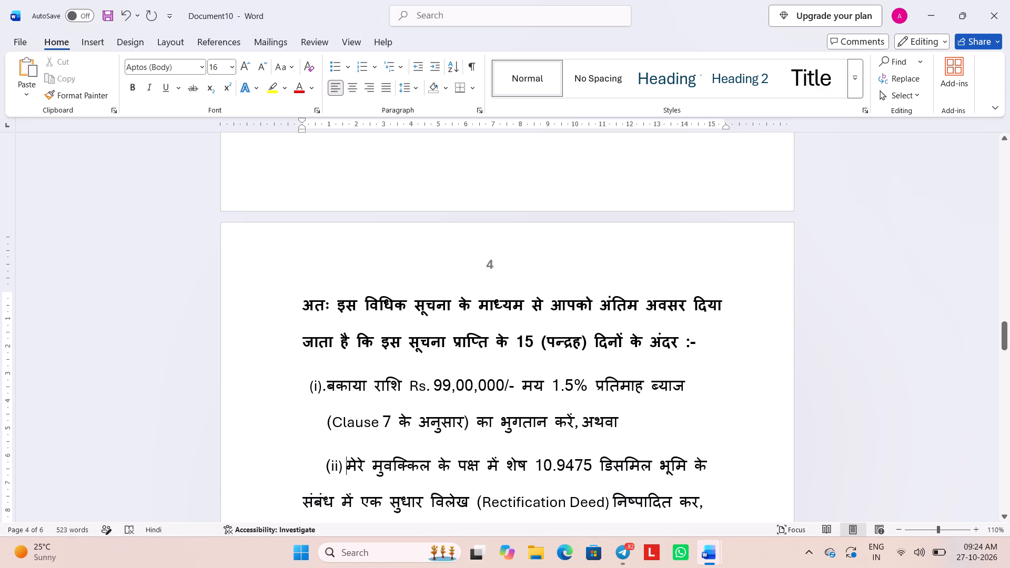
key("BackSpace")
key("BackSpace")
key("BackSpace")
key("BackSpace")
key("BackSpace")
key("BackSpace")
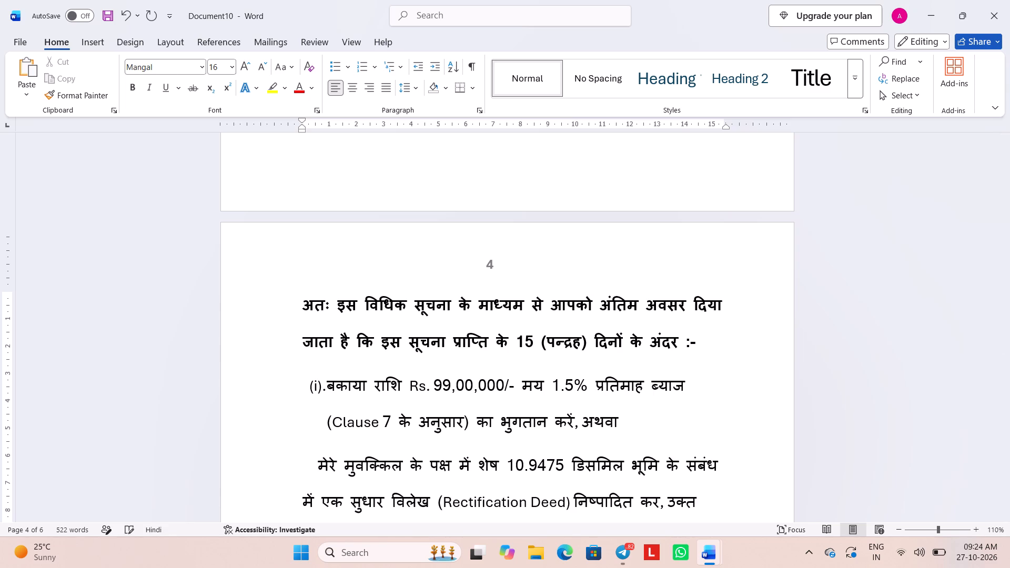
key("BackSpace")
key("BackSpace")
key("BackSpace")
key("Return")
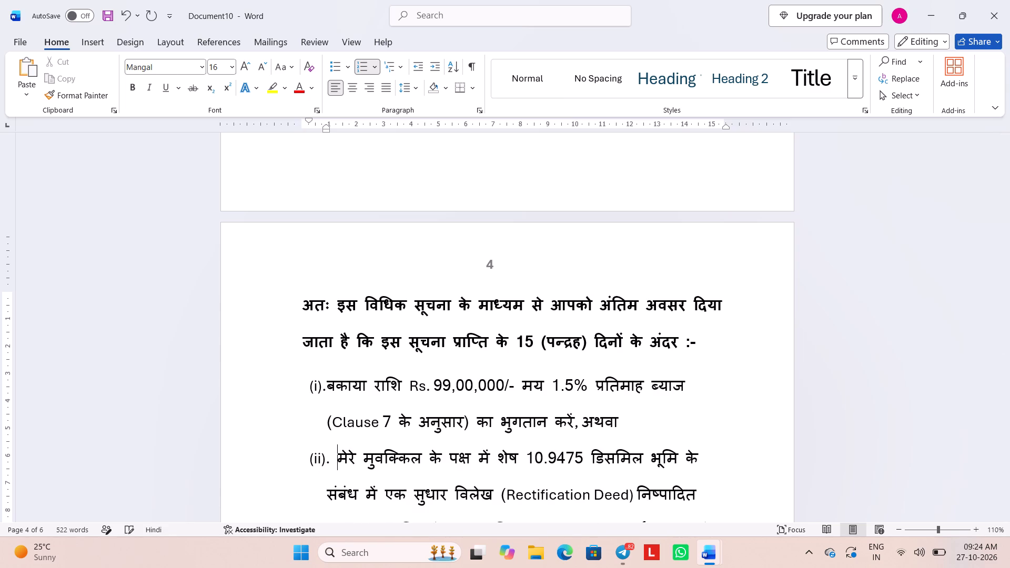
Delete the empty line between item (ii). and the paragraph beginning "यदि आप उक्त अवधि में".
scroll(352, 462, "down", 2)
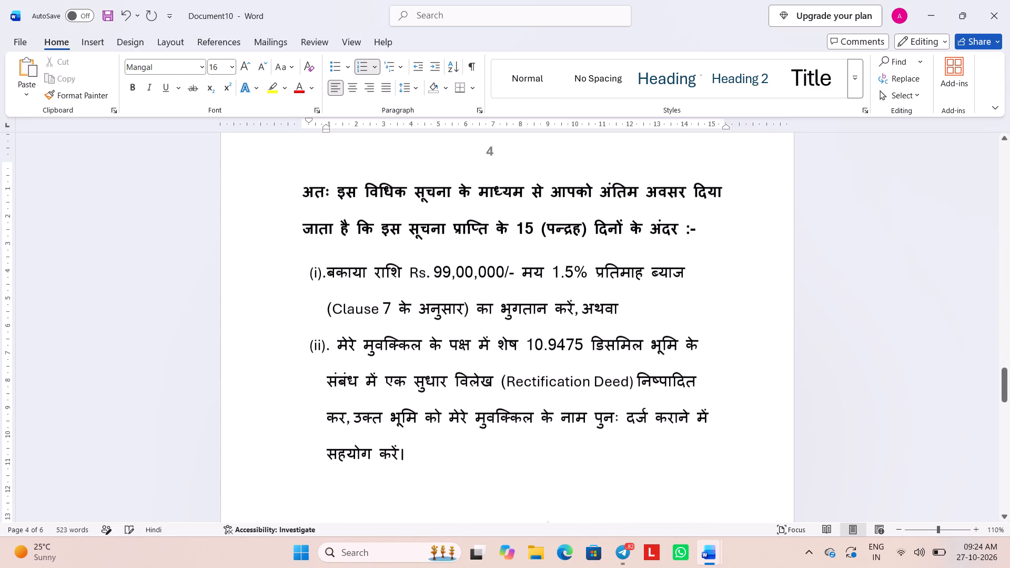
scroll(352, 462, "down", 2)
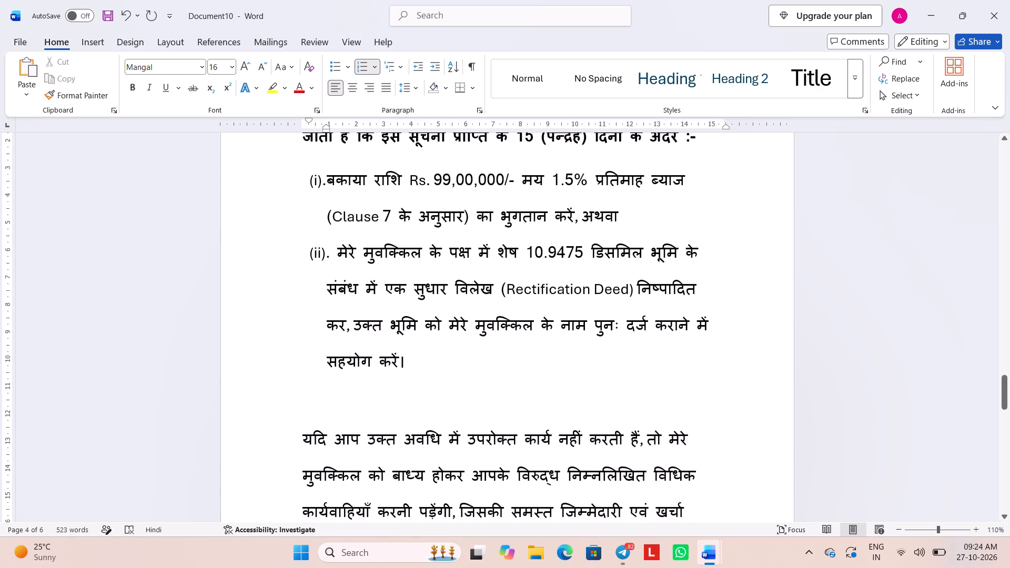
scroll(352, 462, "down", 3)
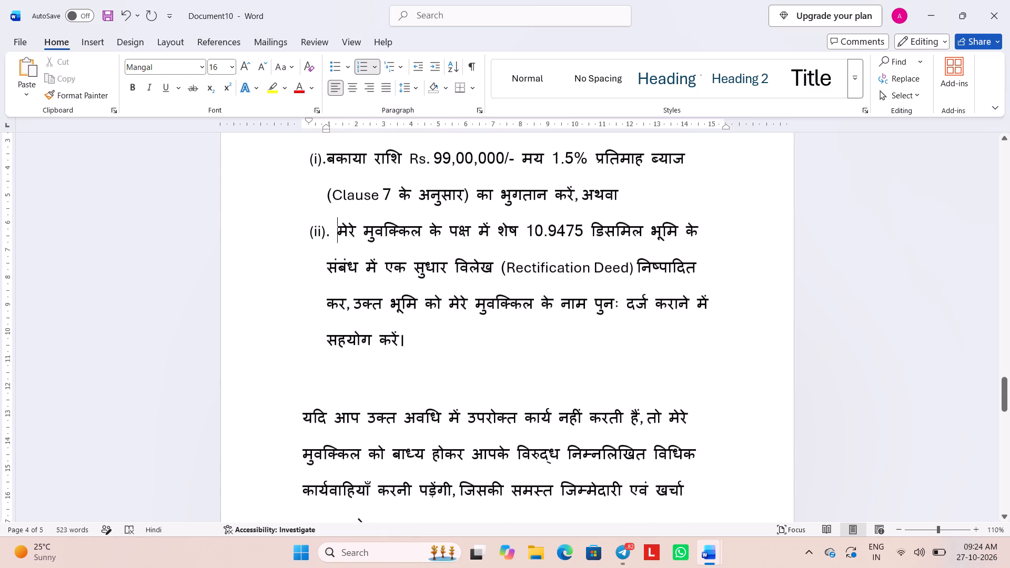
scroll(352, 462, "down", 2)
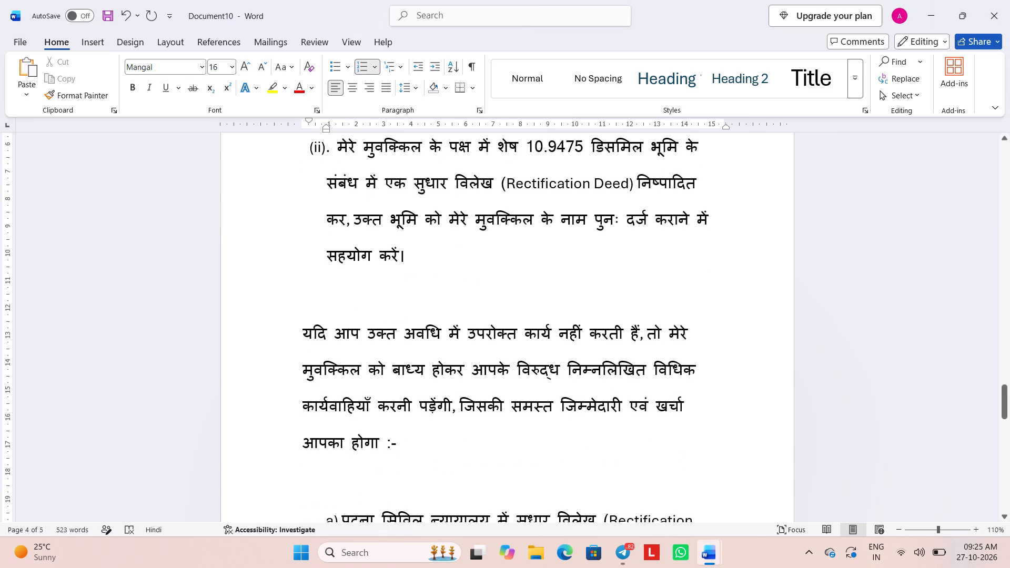
left_click(393, 294)
key("BackSpace")
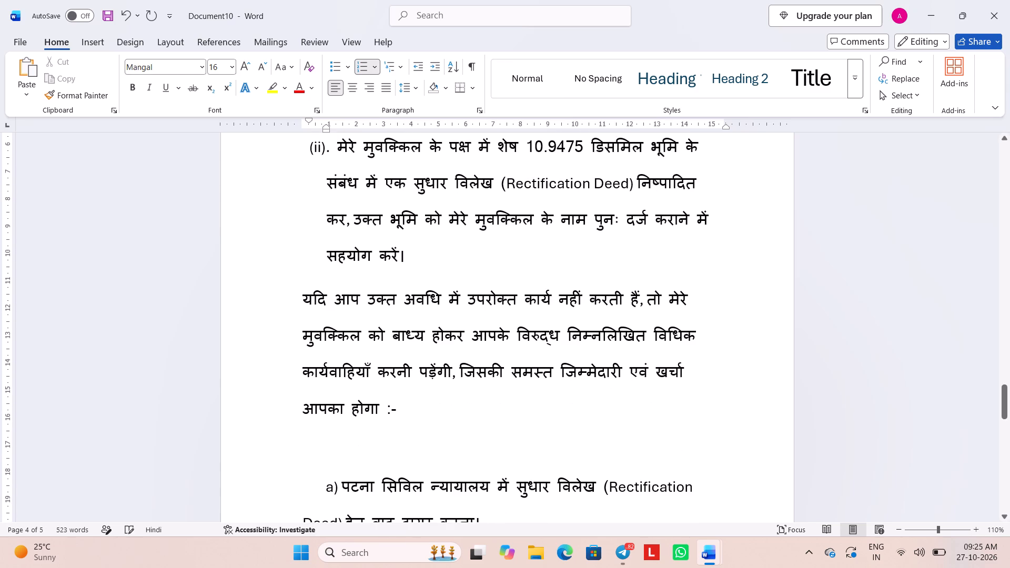
Delete the empty line between "आपका होगा :-" and sub-item a).
scroll(458, 363, "down", 1)
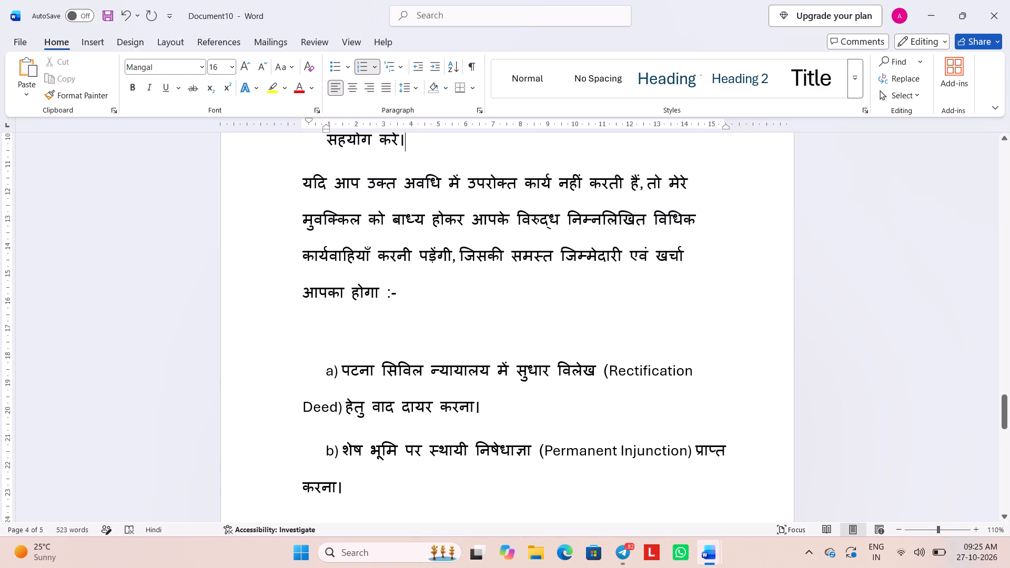
left_click(350, 341)
key("BackSpace")
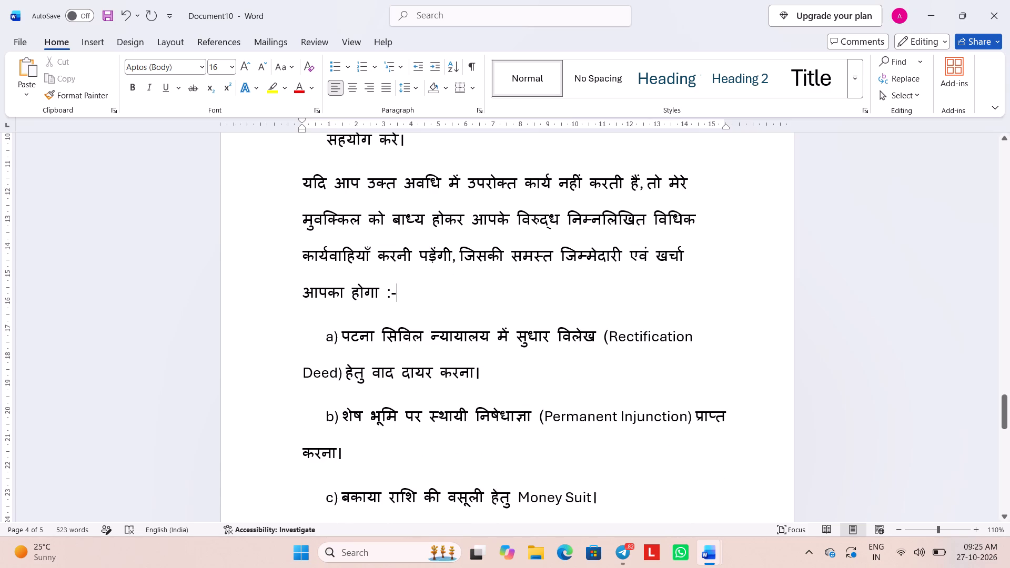
Replace the typed a) on the paragraph beginning "पटना सिविल न्यायालय" with automatic numbering in the a) b) c) format.
left_click_drag(341, 339, 299, 323)
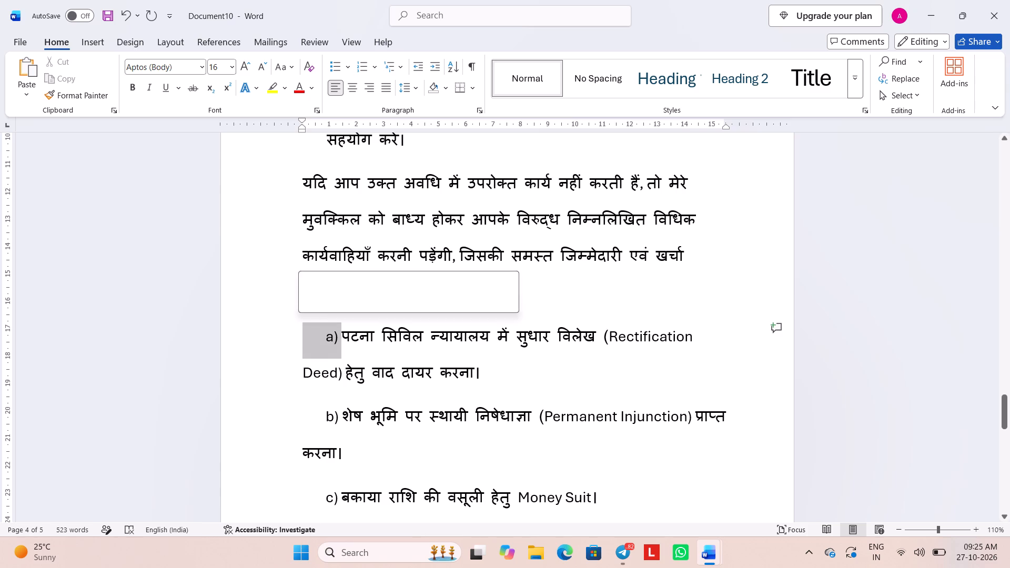
key("BackSpace")
key("BackSpace")
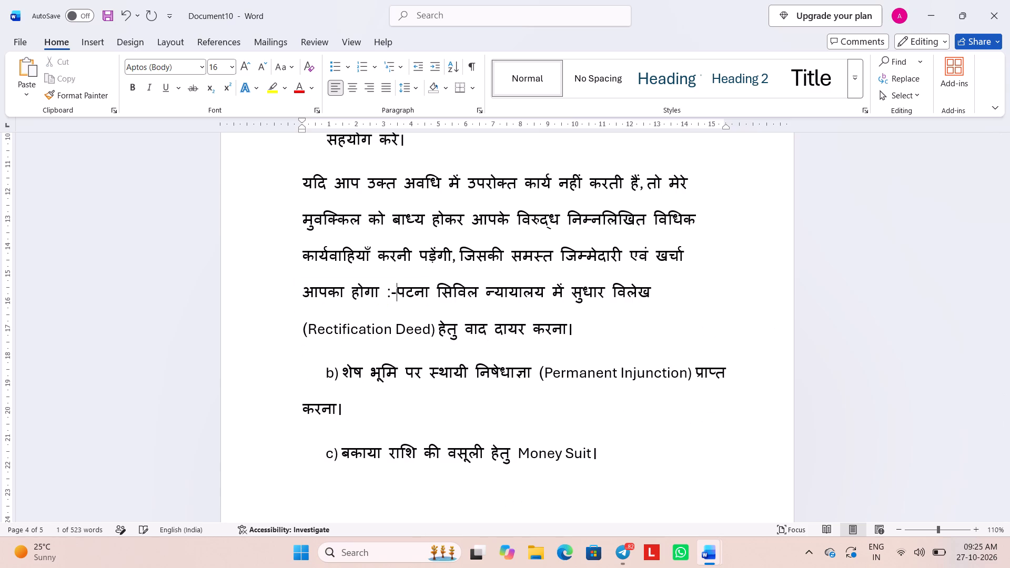
key("Return")
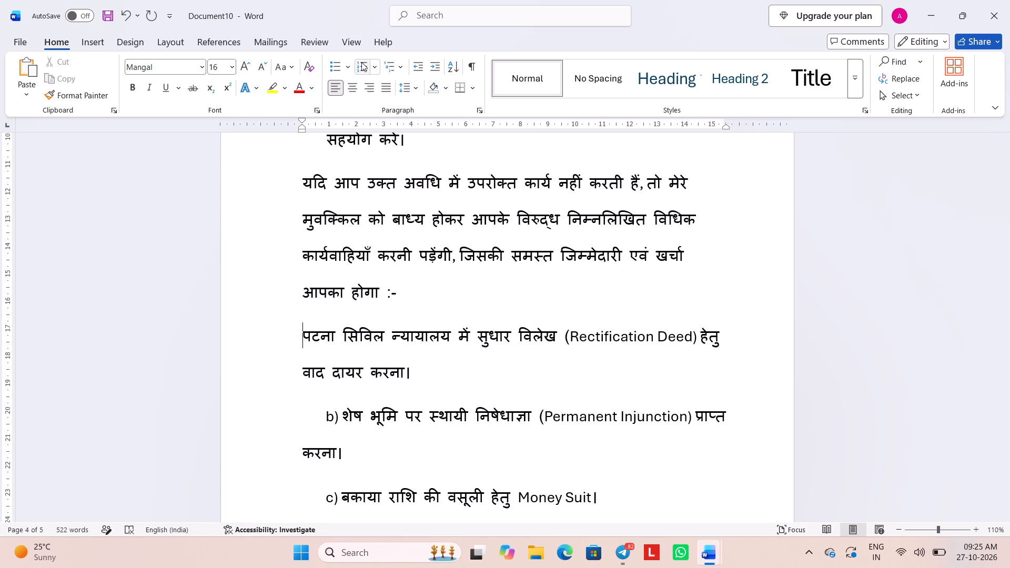
left_click(374, 69)
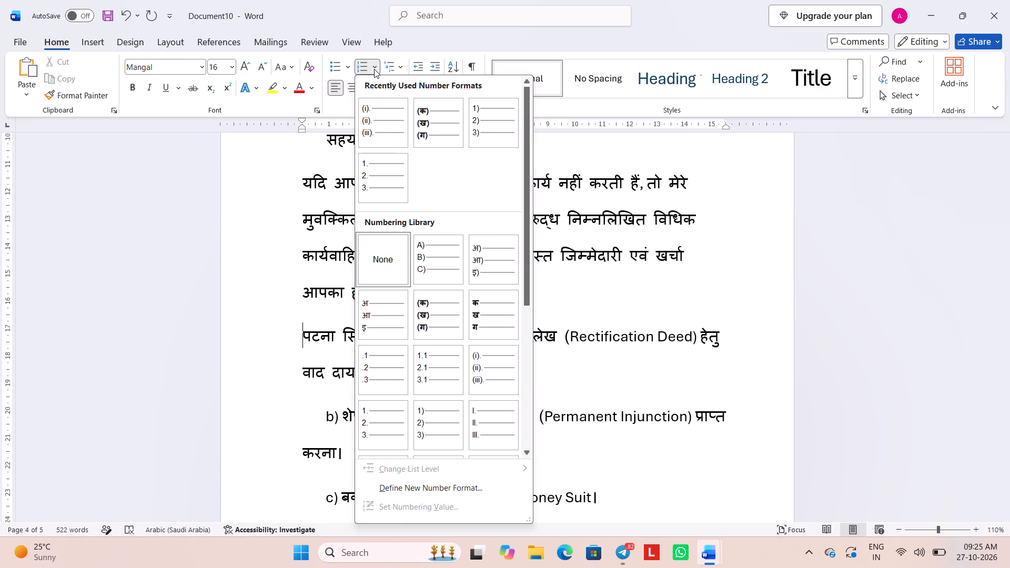
scroll(449, 269, "down", 1)
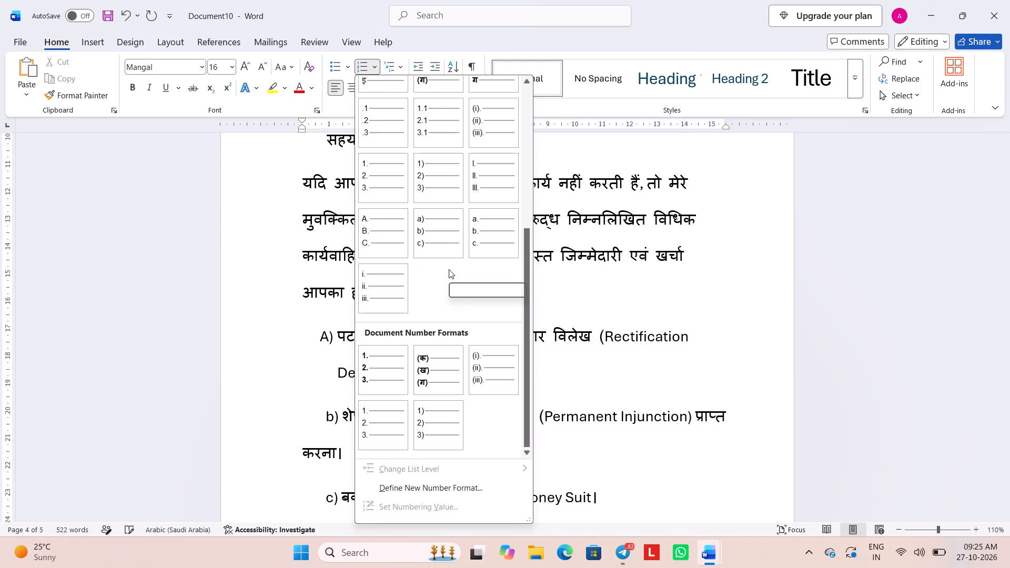
scroll(449, 269, "down", 1)
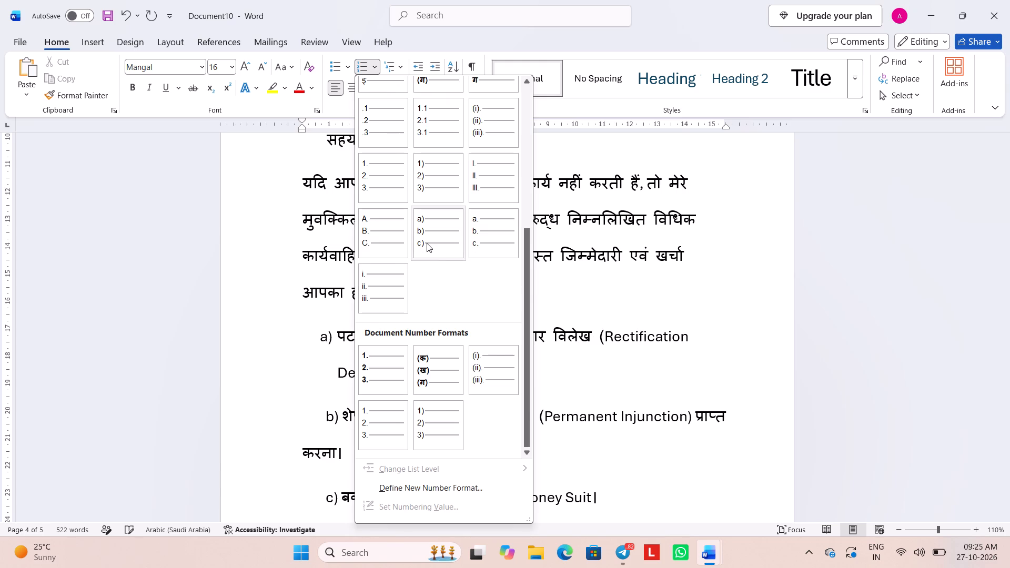
left_click(427, 243)
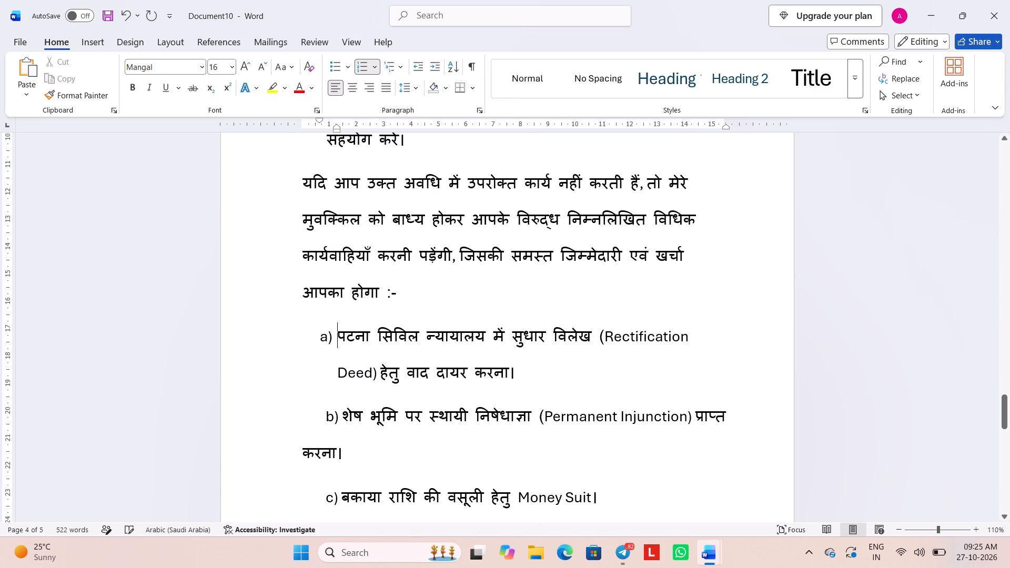
Replace the typed b) on the Permanent Injunction paragraph with automatic numbering that continues directly after item a).
left_click(340, 417)
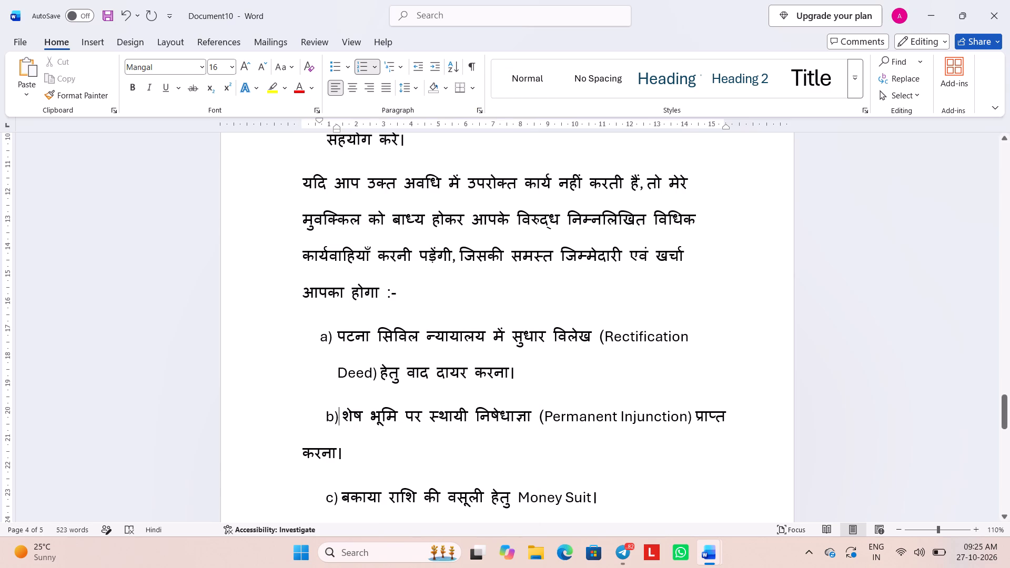
left_click(342, 419)
key("BackSpace")
key("BackSpace")
key("BackSpace")
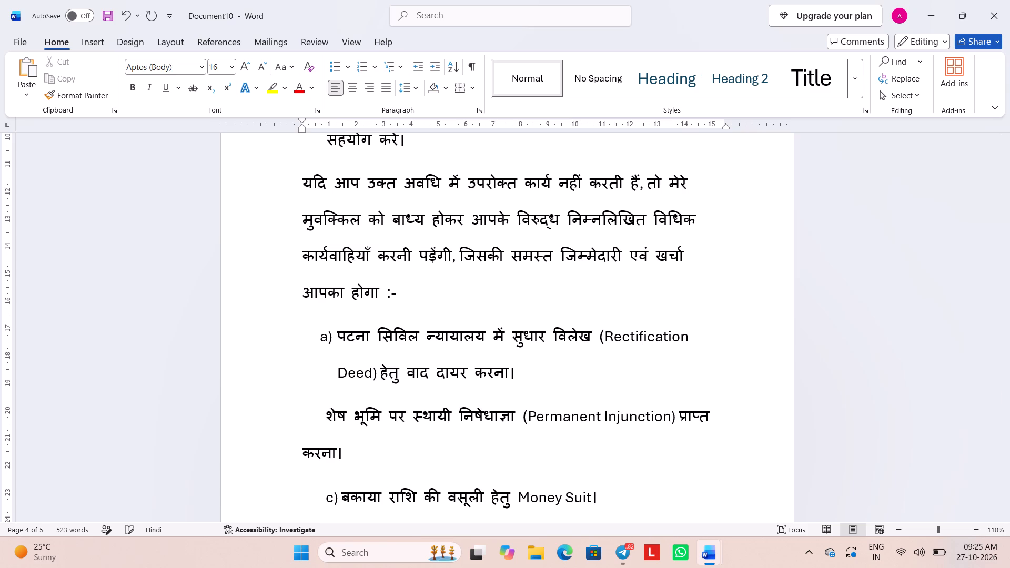
key("BackSpace")
key("BackSpace")
key("BackSpace")
key("BackSpace")
key("Return")
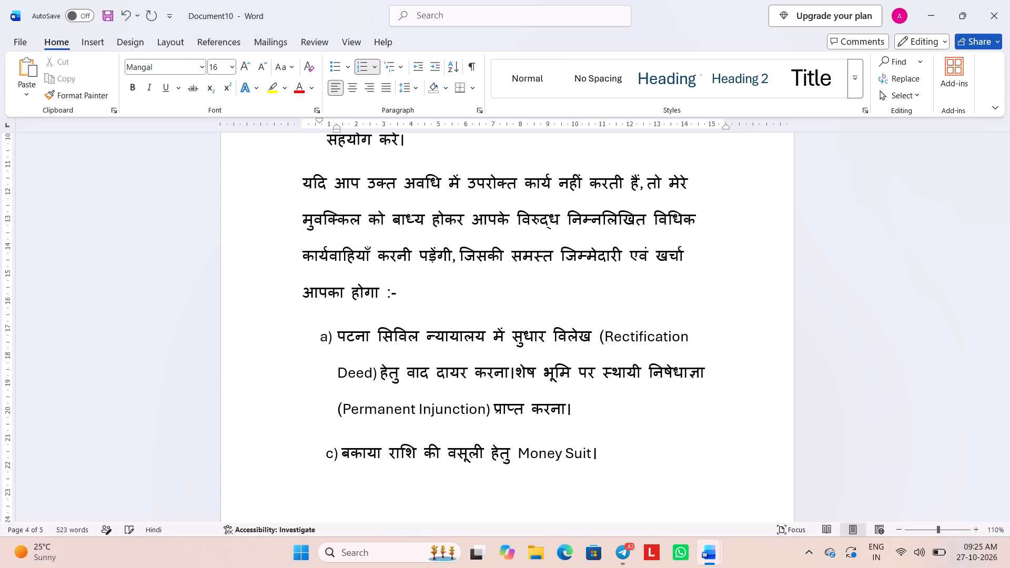
Replace the typed c) on the Money Suit paragraph with automatic numbering that continues directly after item b).
scroll(379, 418, "down", 1)
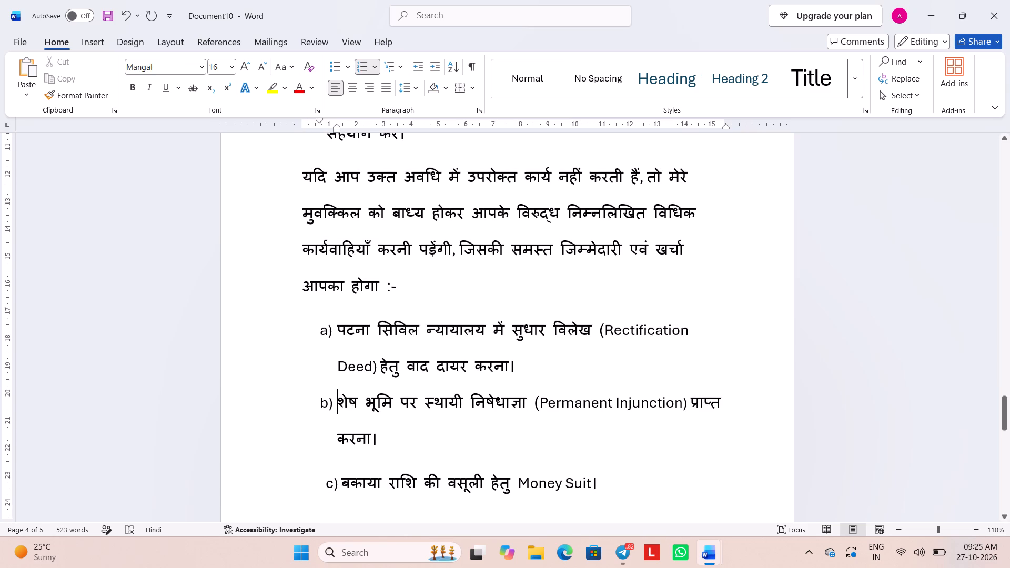
scroll(379, 418, "down", 1)
left_click(341, 472)
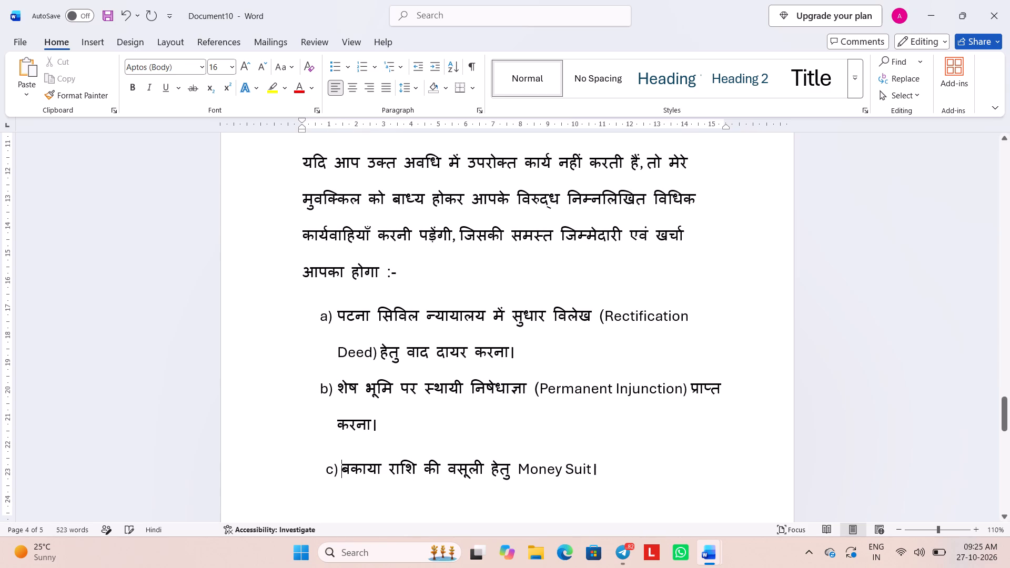
key("BackSpace")
key("BackSpace")
key("BackSpace")
key("BackSpace")
key("BackSpace")
key("BackSpace")
key("BackSpace")
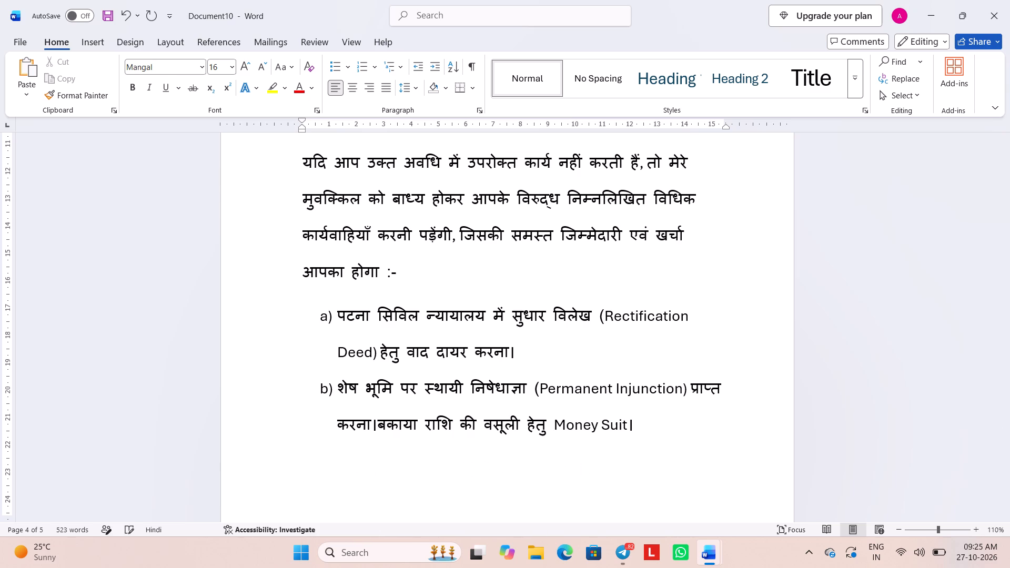
key("Return")
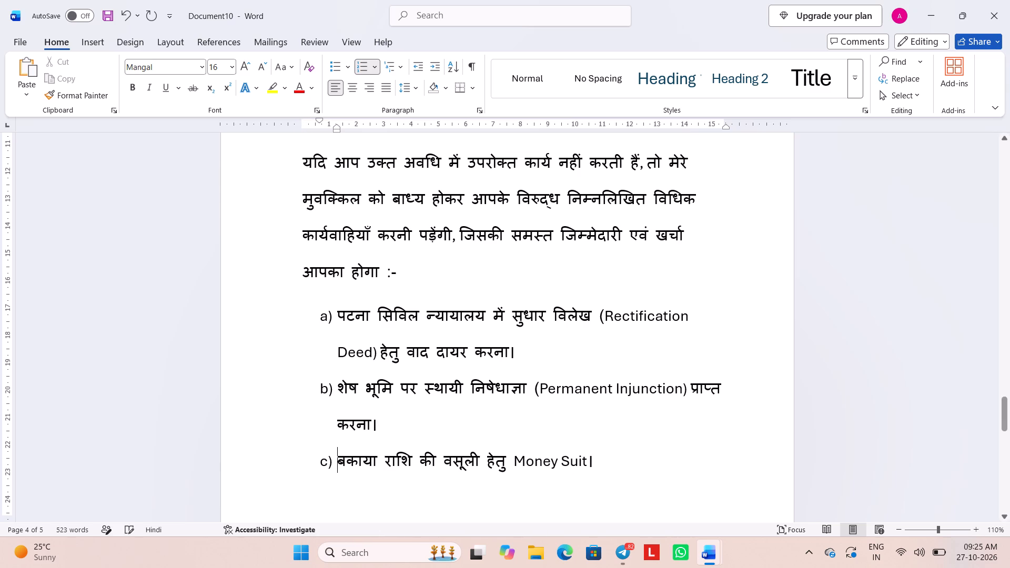
scroll(449, 449, "down", 1)
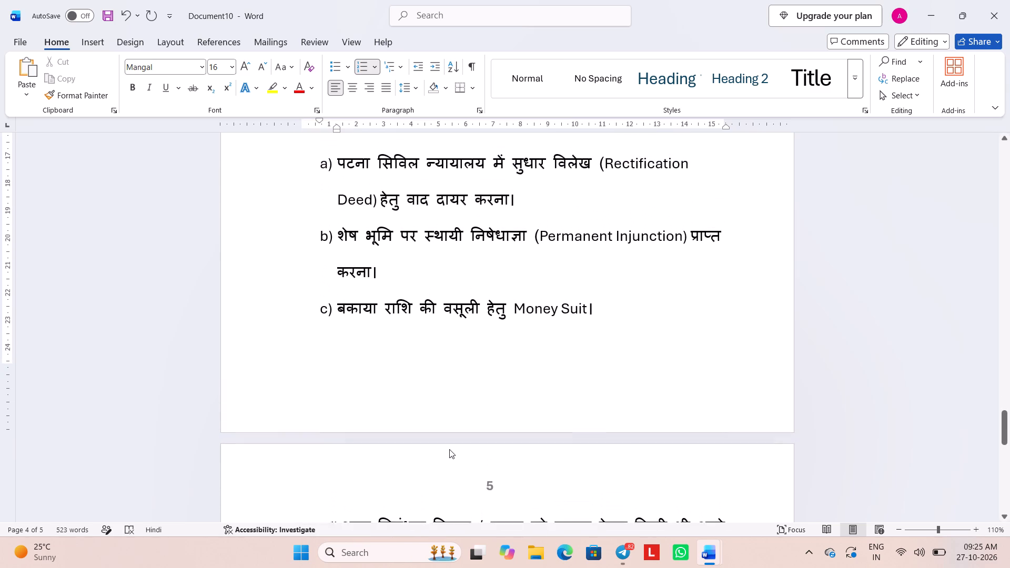